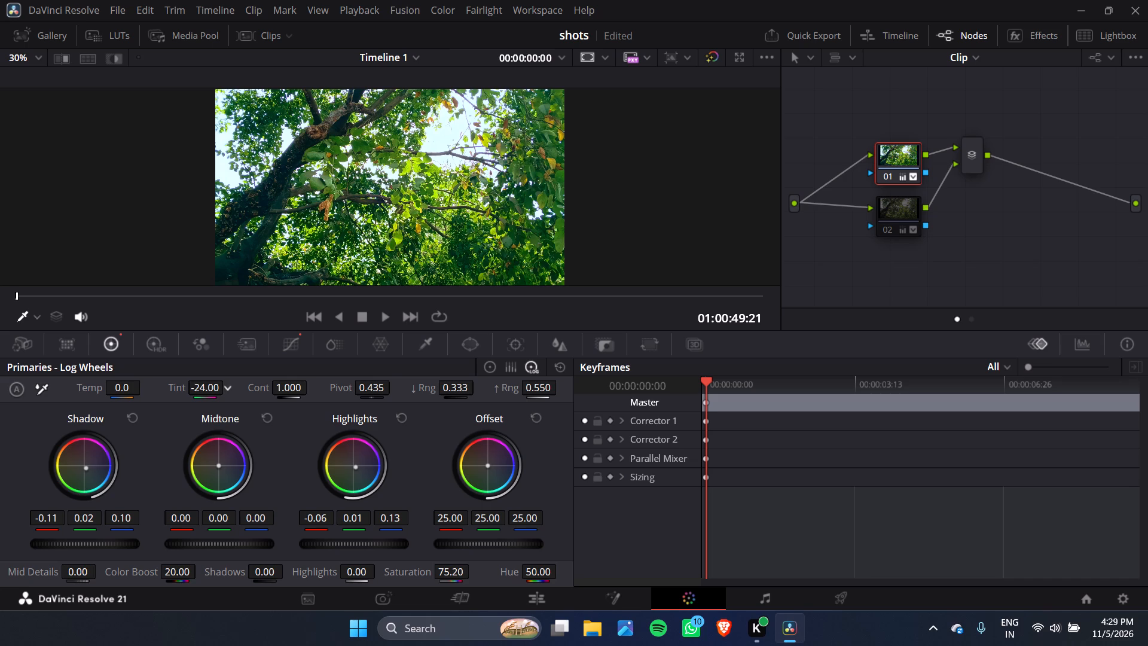
# View the graded tree clip on the Edit page and return to the Color page.
pyautogui.click(537, 597)
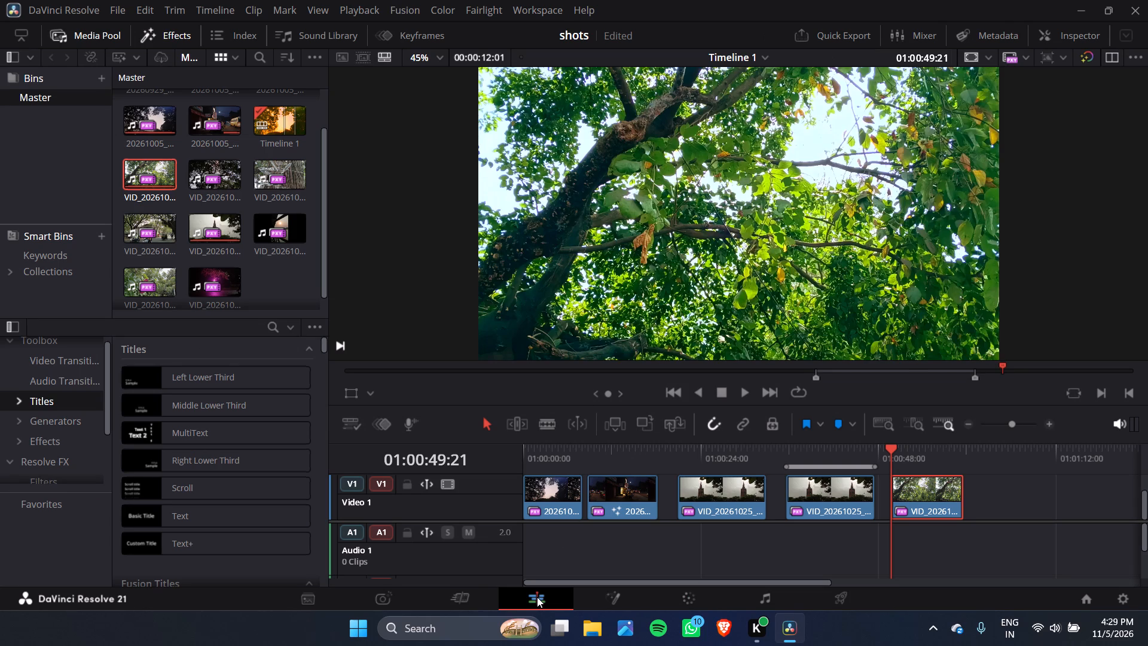
pyautogui.click(695, 599)
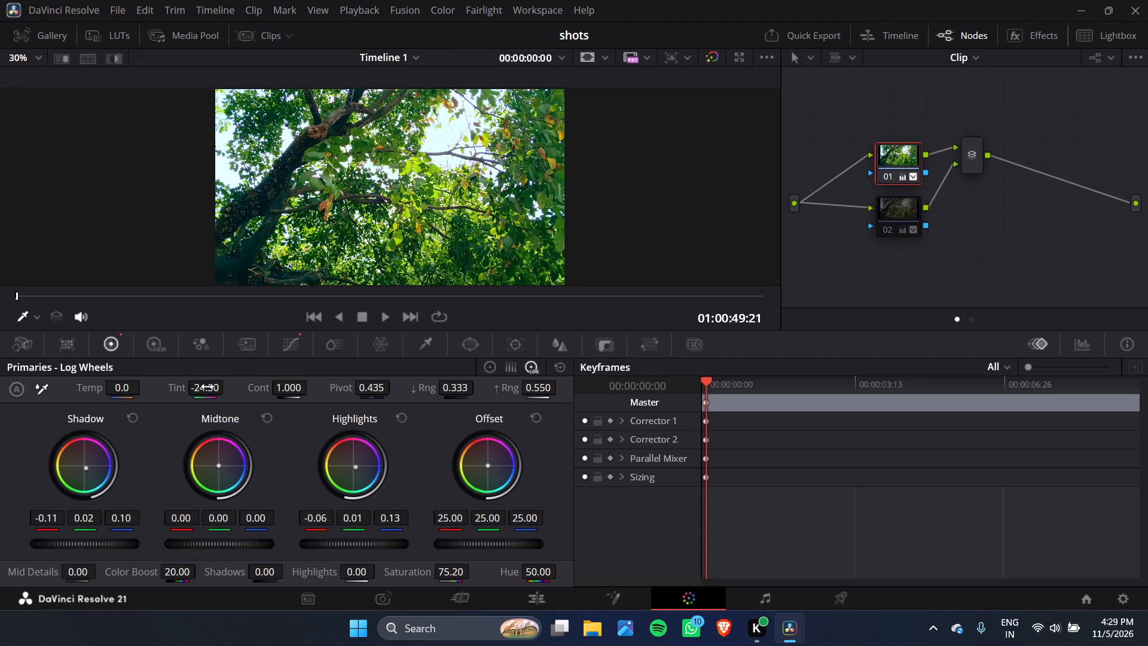
# Set the tint of node 01 to 0.
pyautogui.moveTo(207, 387); pyautogui.dragTo(259, 392)
pyautogui.moveTo(259, 392); pyautogui.dragTo(245, 398)
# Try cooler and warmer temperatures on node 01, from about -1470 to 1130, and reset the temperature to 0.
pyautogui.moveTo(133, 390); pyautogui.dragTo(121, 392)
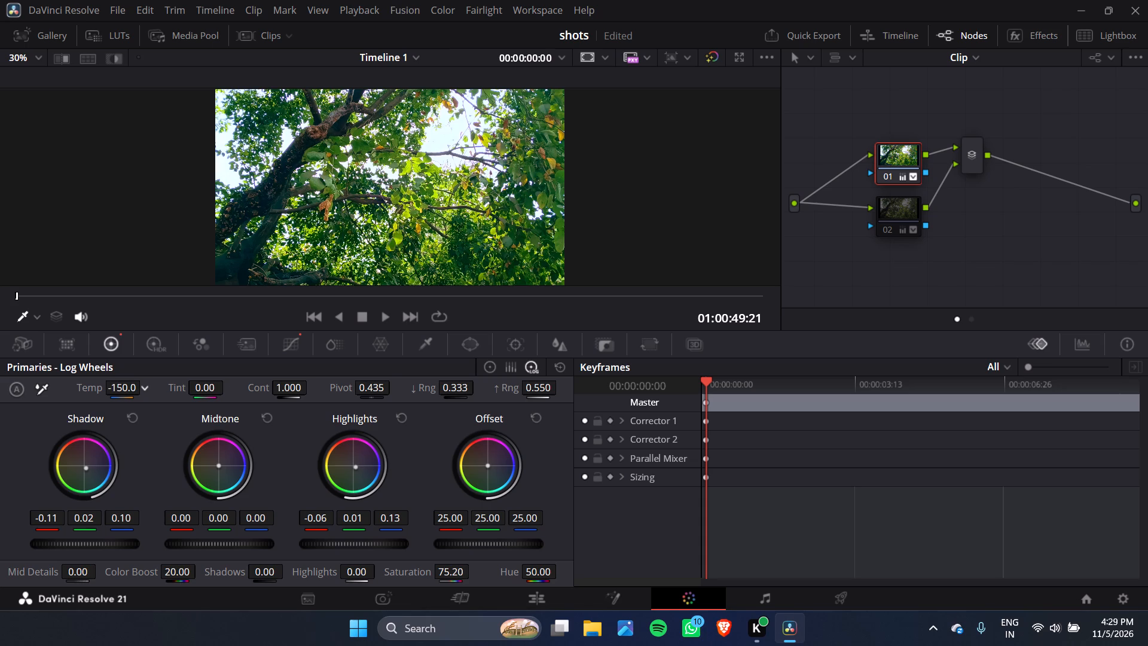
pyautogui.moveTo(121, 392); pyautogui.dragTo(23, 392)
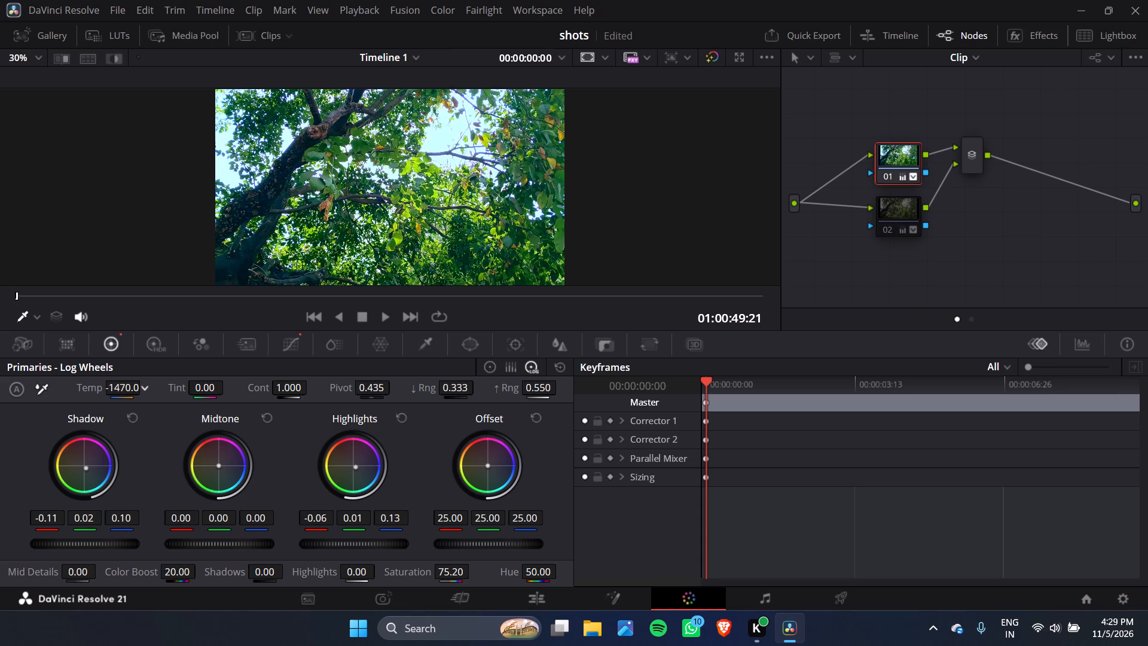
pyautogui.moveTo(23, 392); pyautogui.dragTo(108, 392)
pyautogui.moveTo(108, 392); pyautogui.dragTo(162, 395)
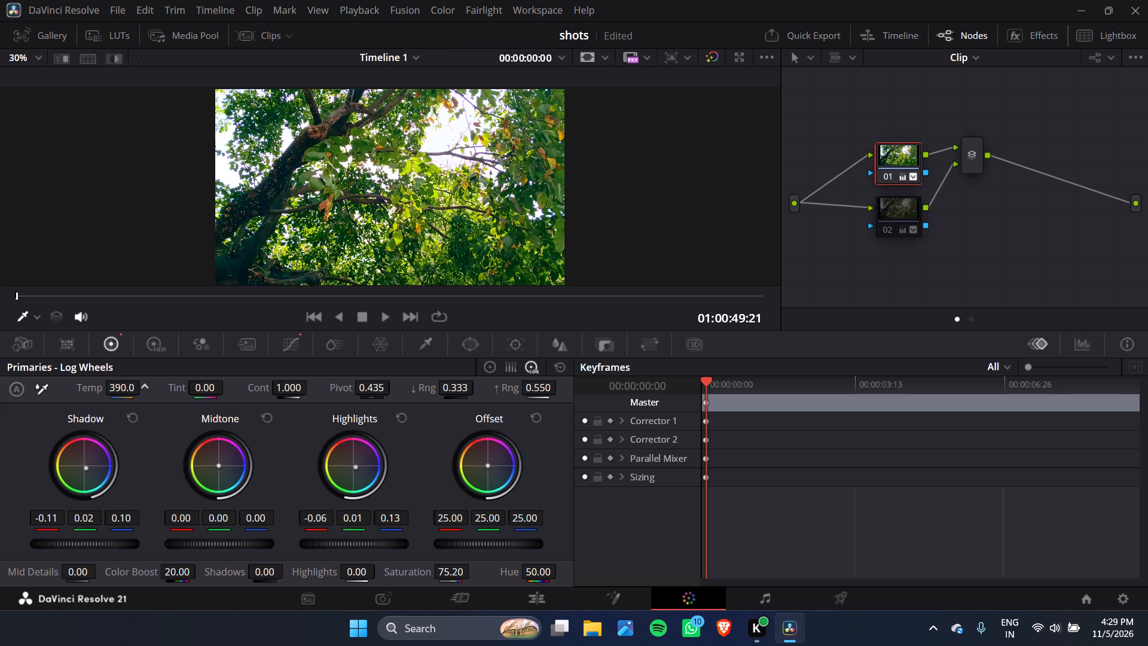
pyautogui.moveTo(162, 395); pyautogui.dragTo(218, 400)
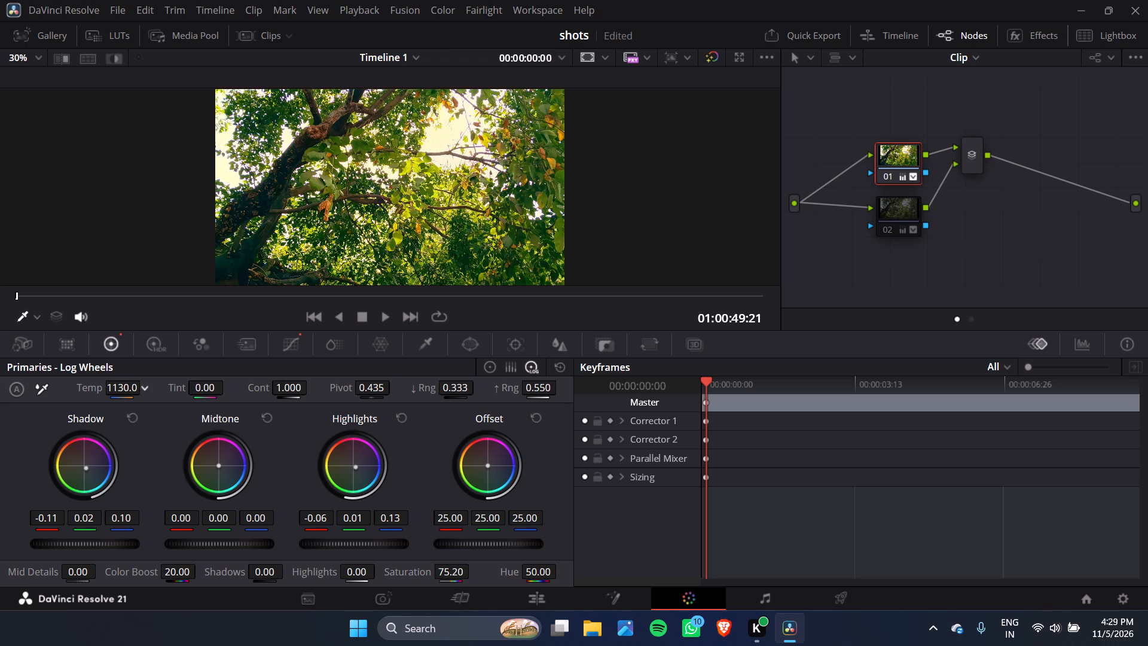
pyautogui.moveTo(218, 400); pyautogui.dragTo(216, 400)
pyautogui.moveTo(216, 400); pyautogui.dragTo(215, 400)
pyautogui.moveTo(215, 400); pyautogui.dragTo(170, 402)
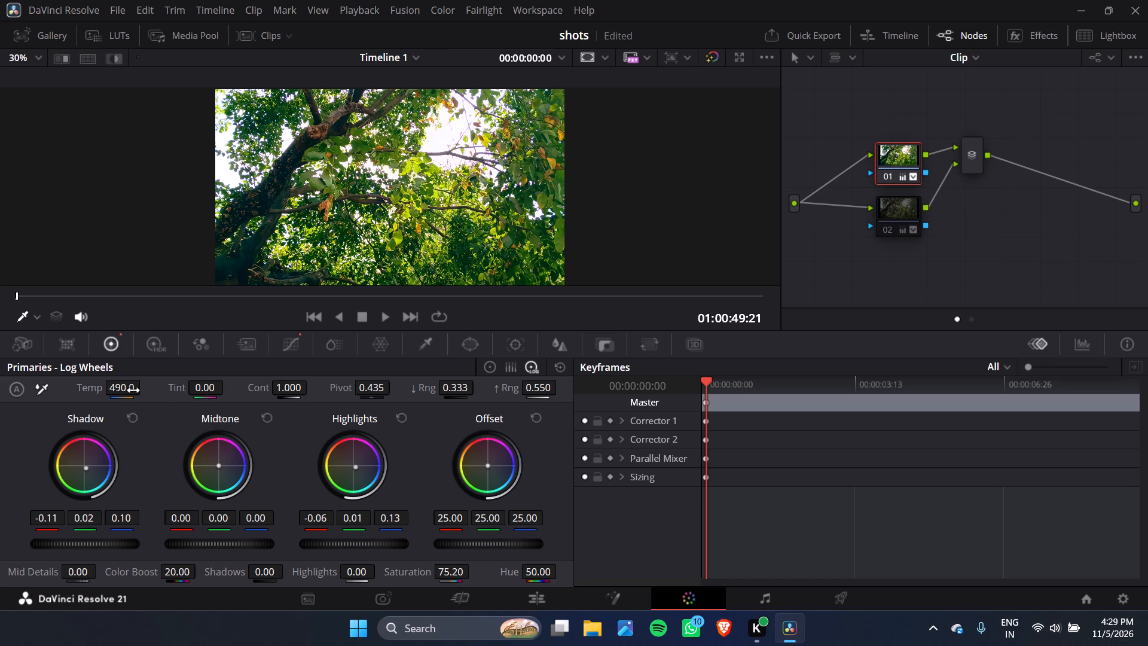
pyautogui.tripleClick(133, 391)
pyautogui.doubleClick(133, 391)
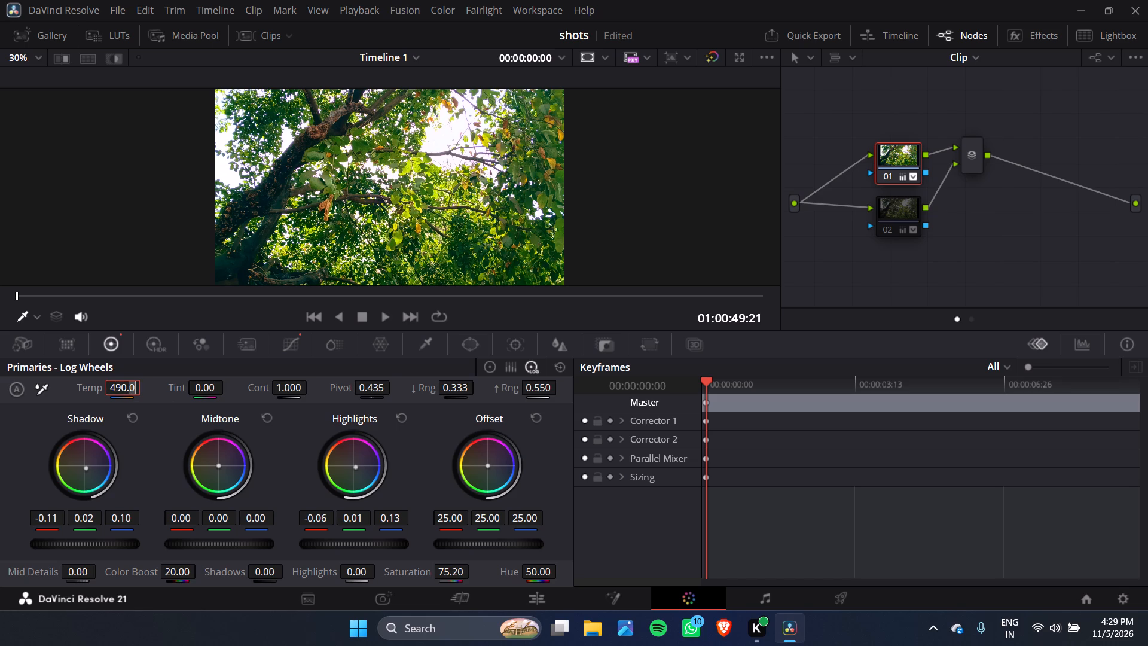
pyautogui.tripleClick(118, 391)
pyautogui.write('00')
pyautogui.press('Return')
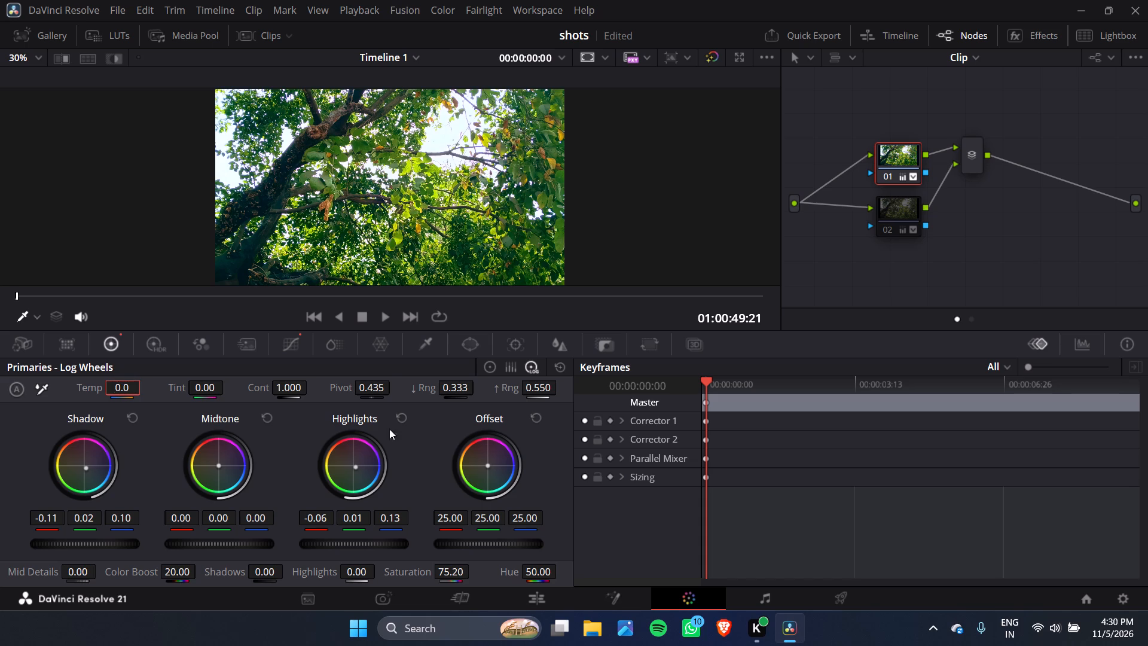
# Add a serial node after node 01 and place it above node 01 in the node graph.
pyautogui.rightClick(908, 154)
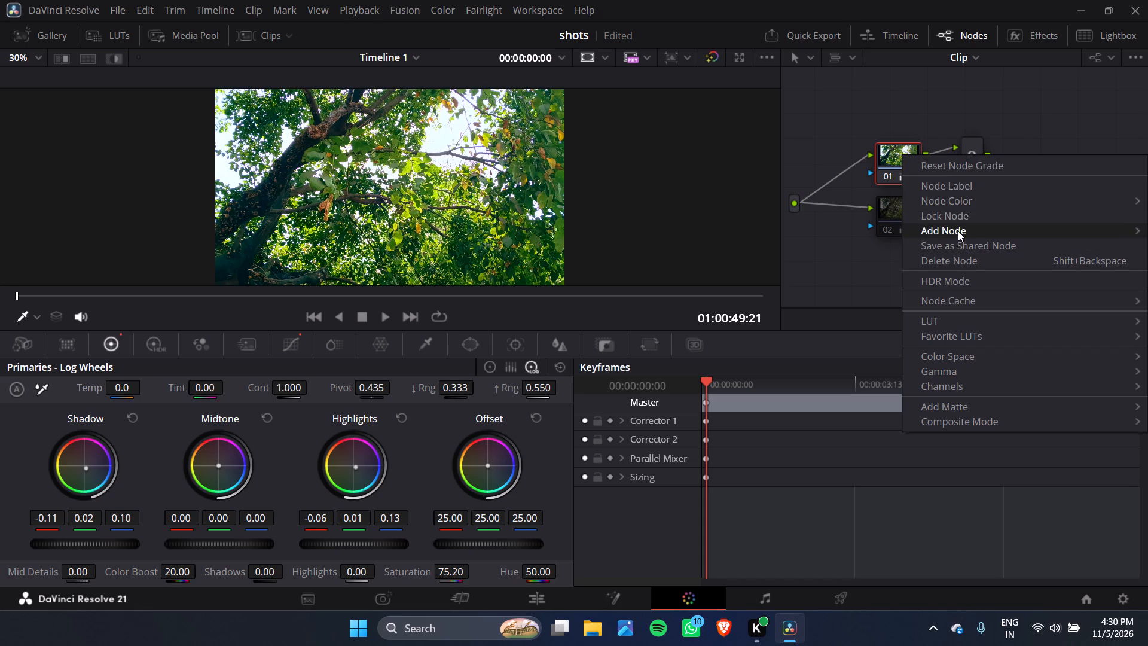
pyautogui.click(865, 233)
pyautogui.moveTo(973, 215); pyautogui.dragTo(975, 223)
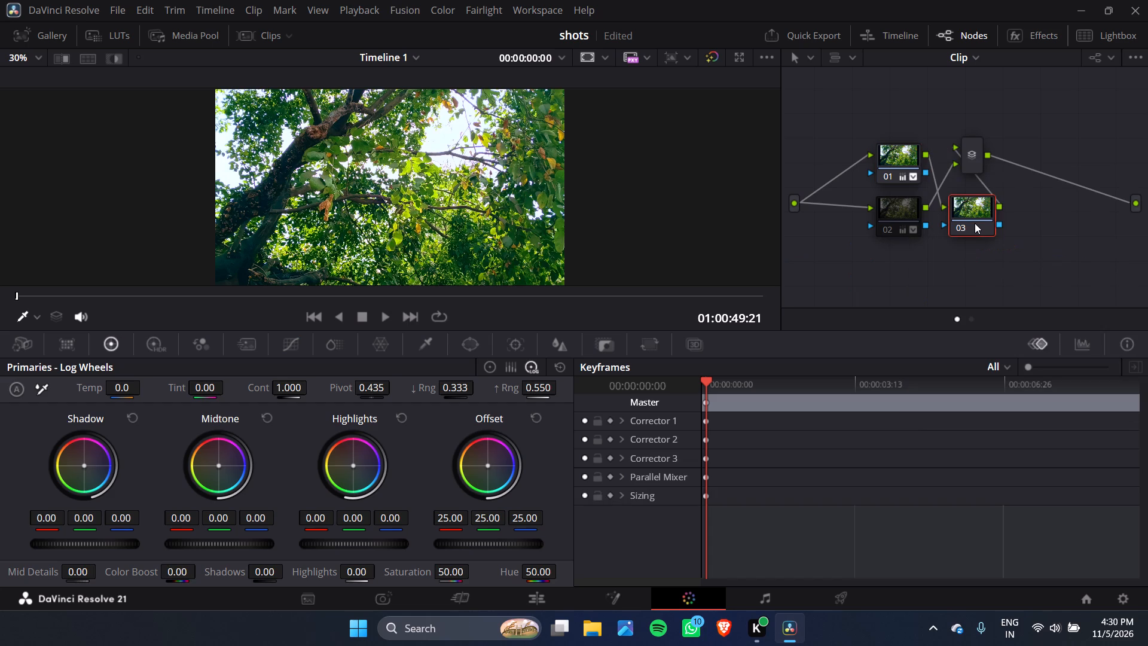
pyautogui.moveTo(975, 223); pyautogui.dragTo(934, 112)
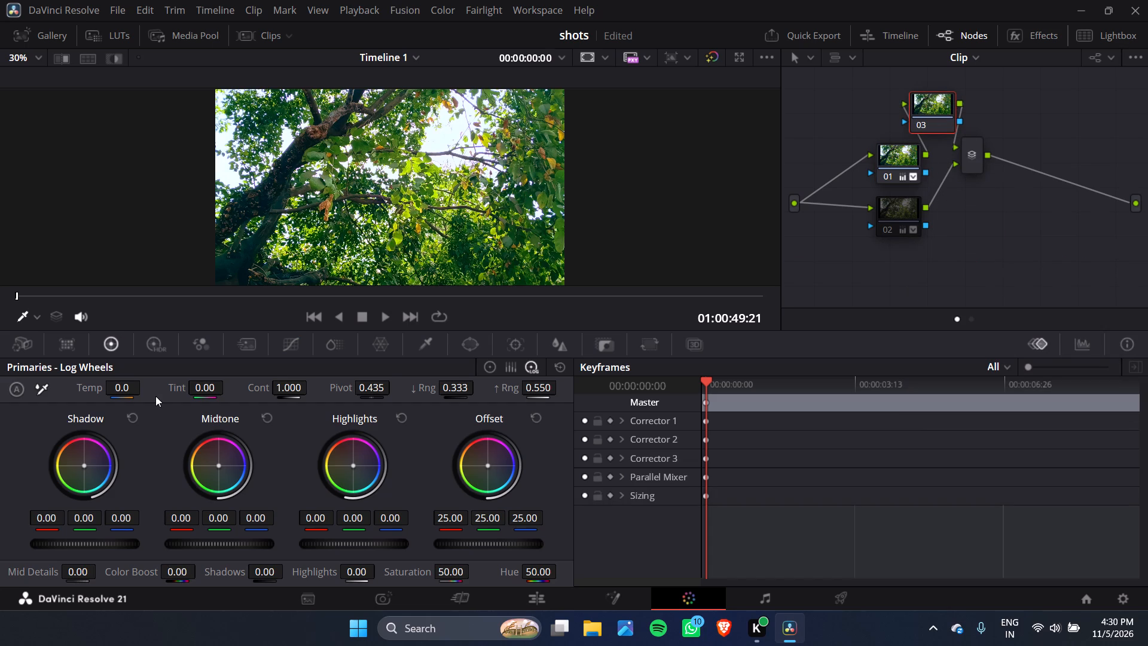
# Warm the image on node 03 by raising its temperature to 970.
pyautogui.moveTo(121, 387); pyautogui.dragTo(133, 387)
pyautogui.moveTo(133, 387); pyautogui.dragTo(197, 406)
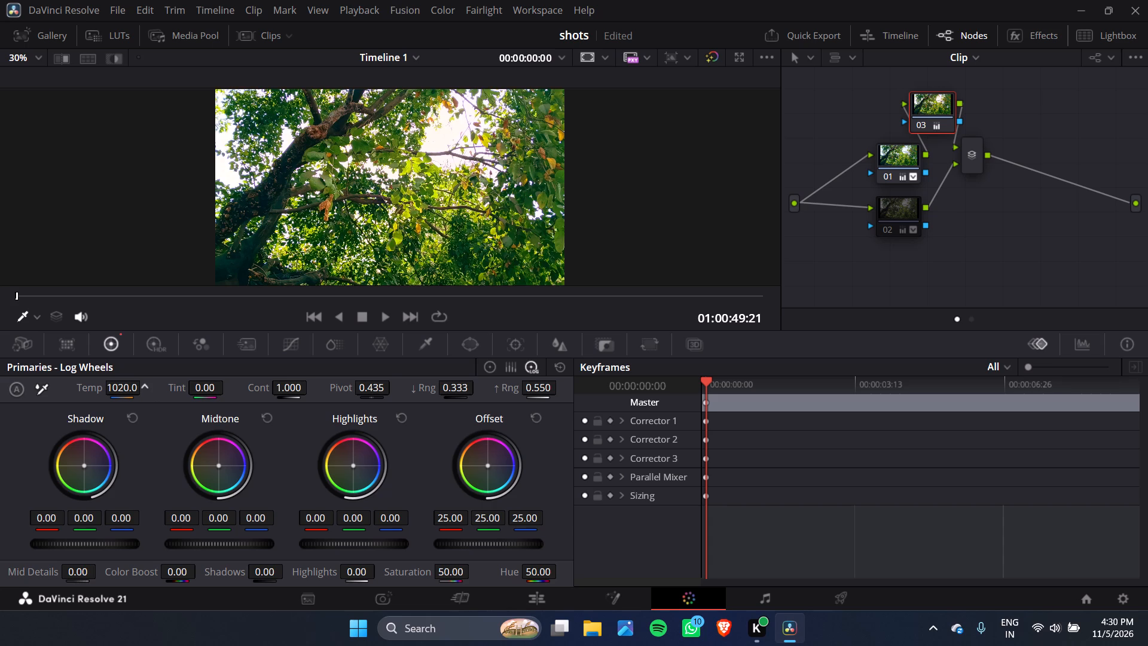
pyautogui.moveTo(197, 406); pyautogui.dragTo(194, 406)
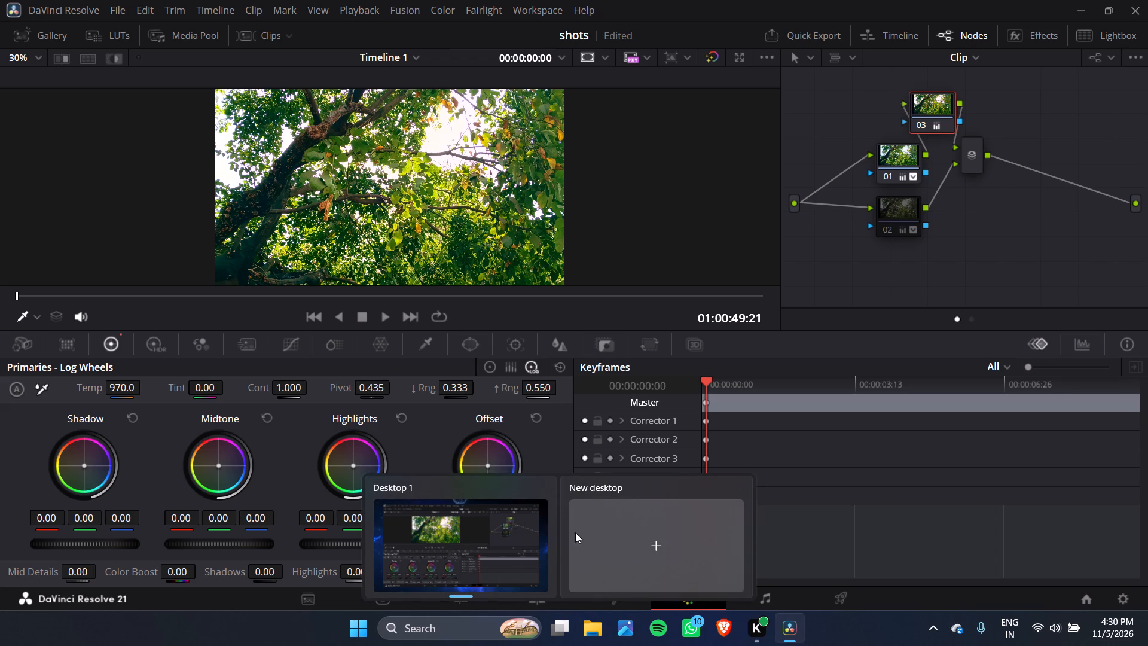
# Check the warmer grade on the Edit page and compare it with node 03 disabled and enabled on the Color page.
pyautogui.click(537, 599)
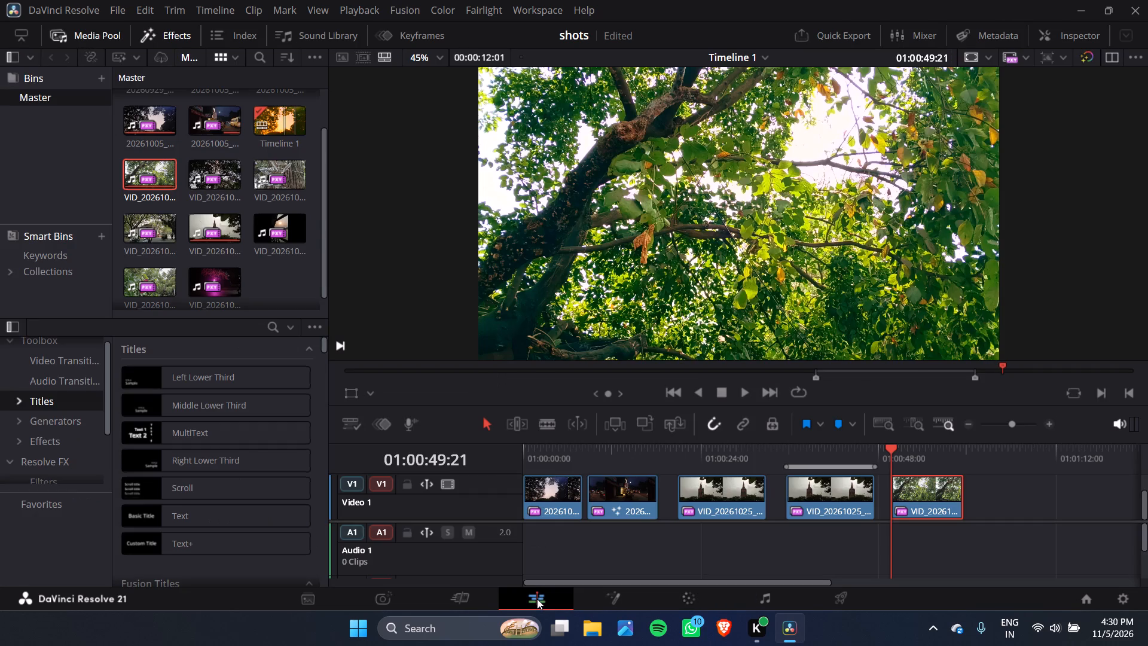
pyautogui.click(687, 592)
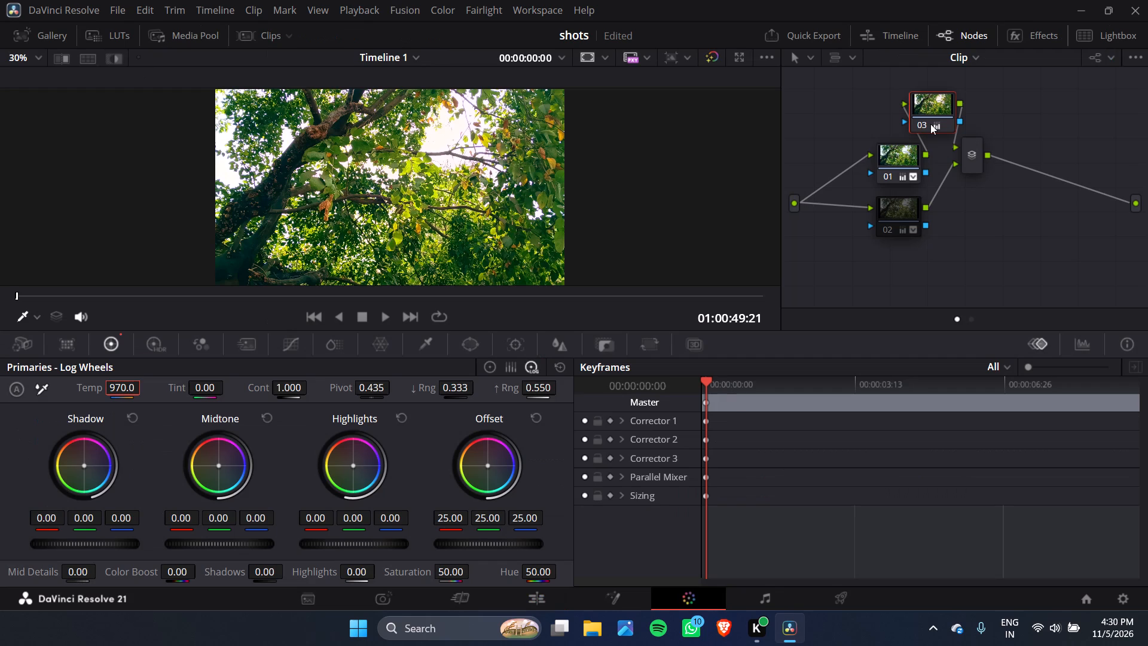
pyautogui.click(919, 122)
pyautogui.click(919, 122)
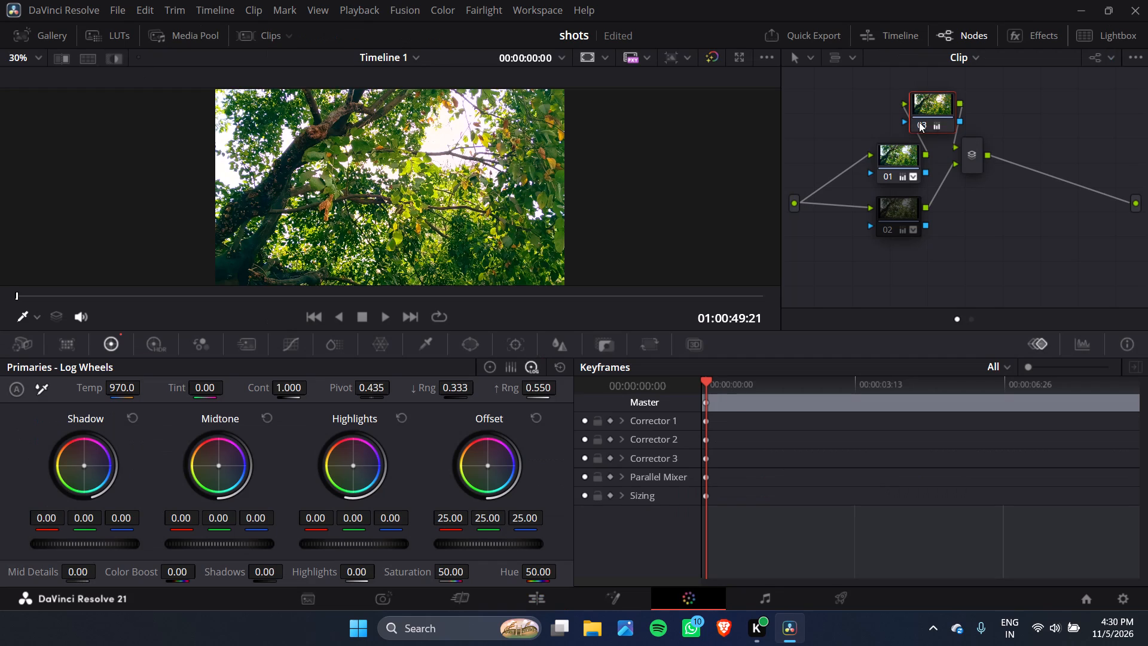
pyautogui.click(919, 122)
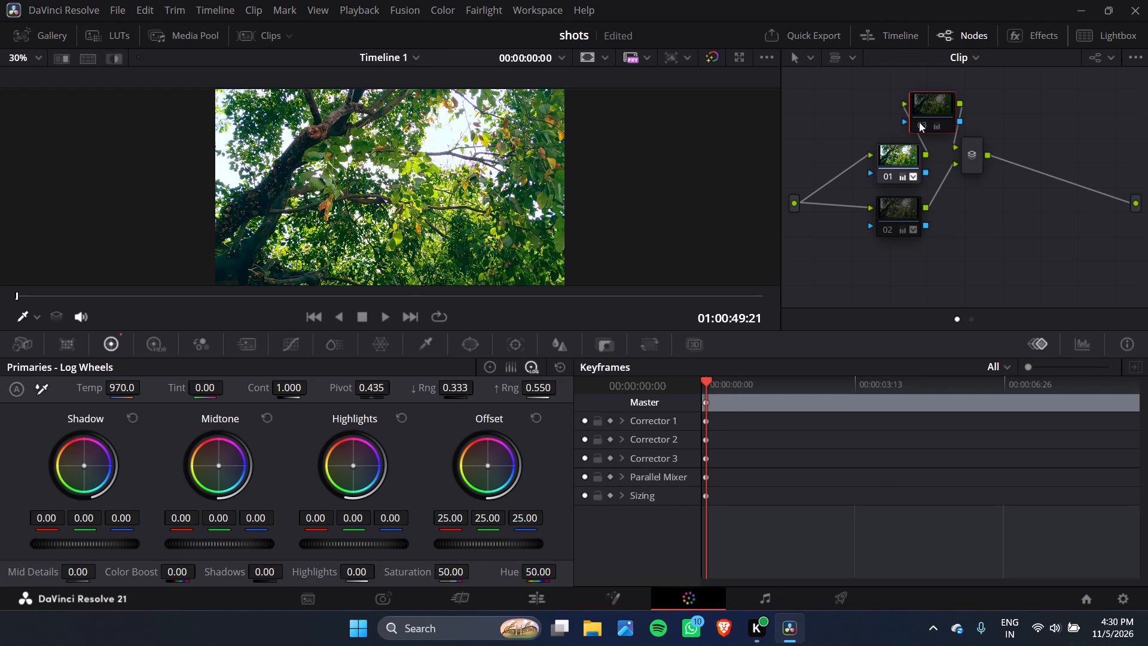
pyautogui.click(919, 122)
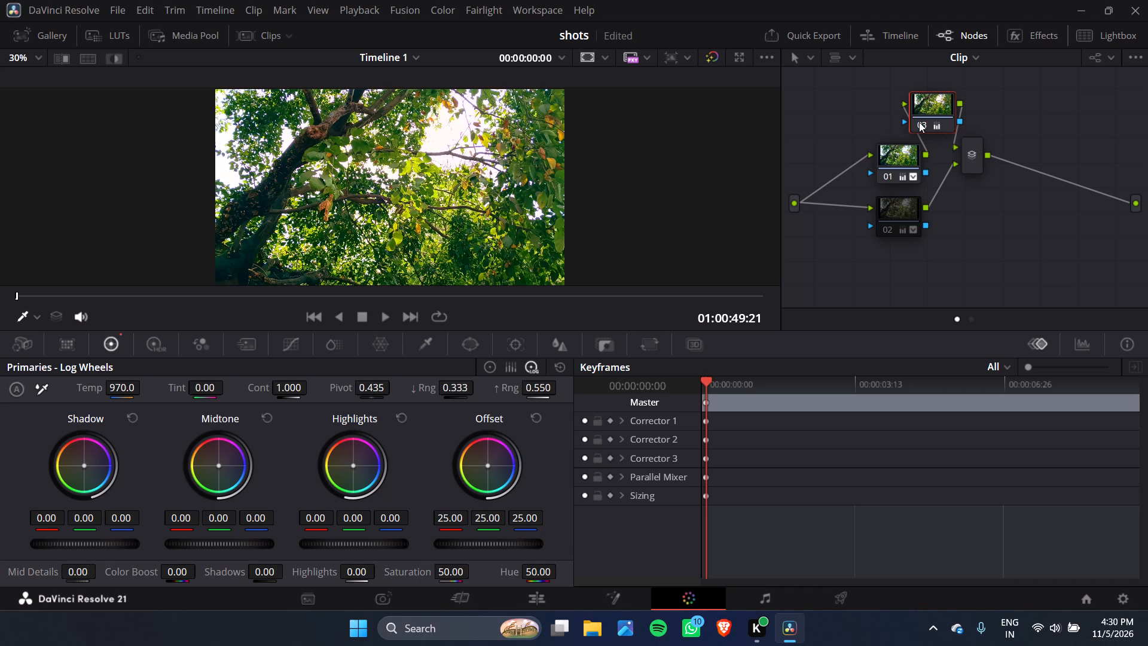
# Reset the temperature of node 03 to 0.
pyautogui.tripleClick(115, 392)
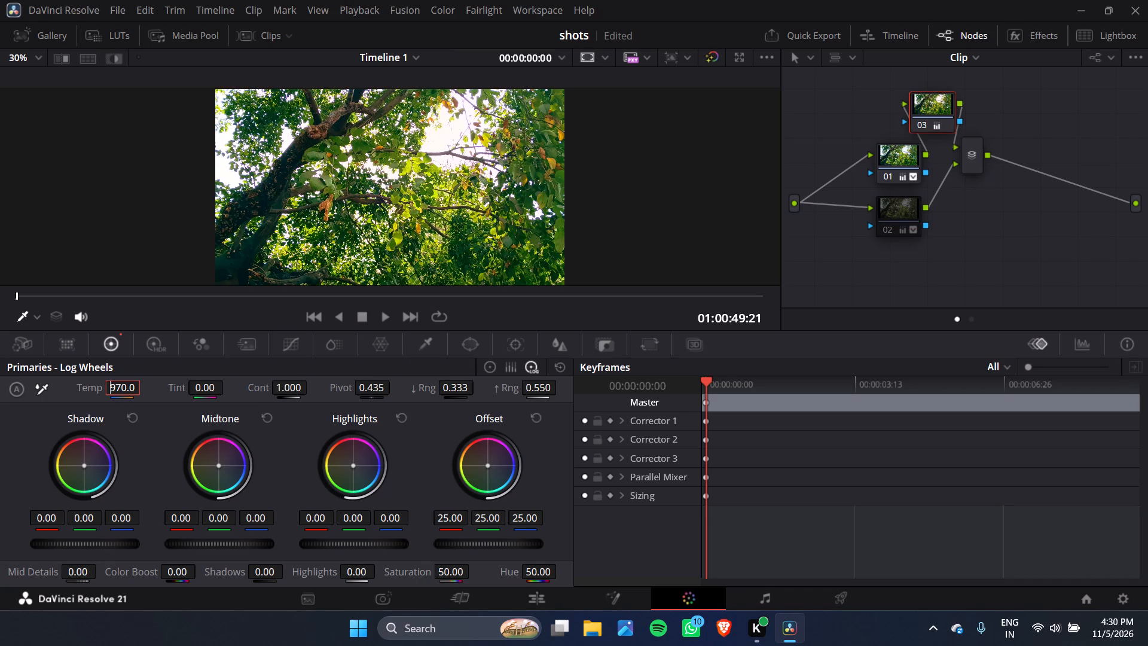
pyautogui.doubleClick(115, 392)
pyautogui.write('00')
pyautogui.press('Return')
# On node 01, add a midtone and a highlight control point to the green custom curve, keeping both near the diagonal.
pyautogui.click(893, 161)
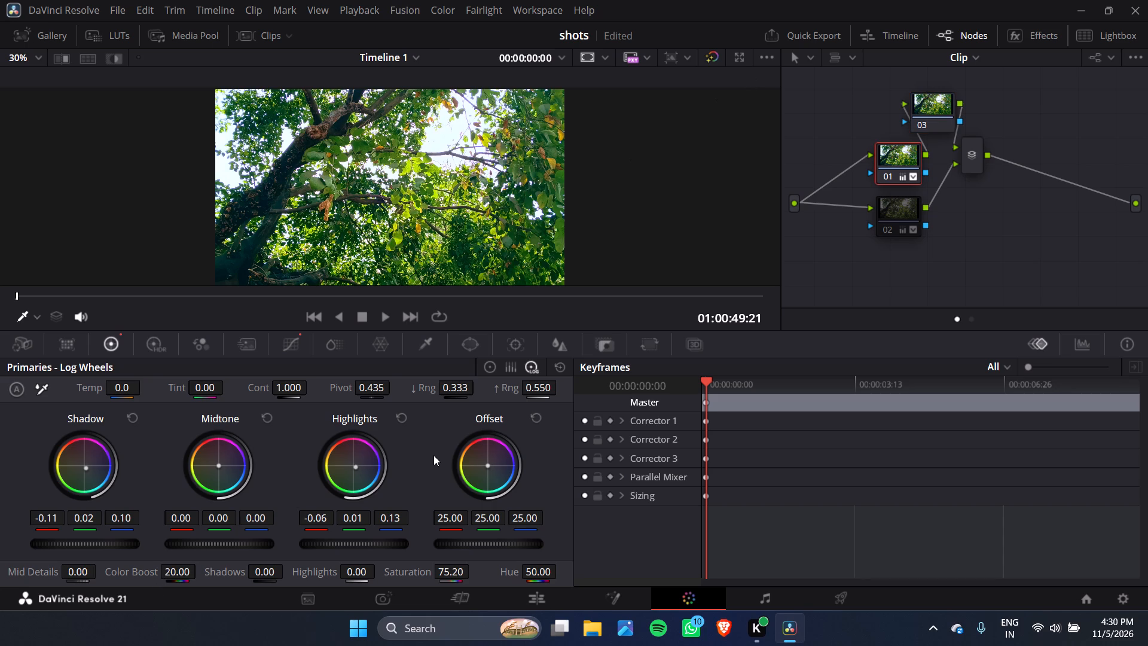
pyautogui.click(286, 350)
pyautogui.click(506, 394)
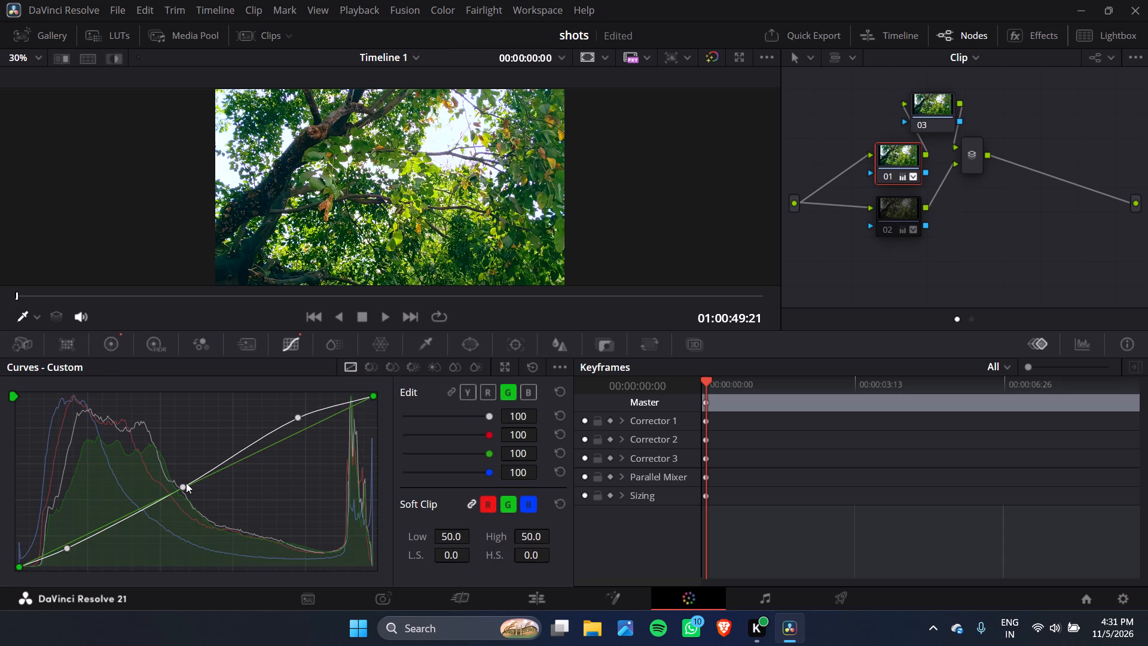
pyautogui.click(179, 484)
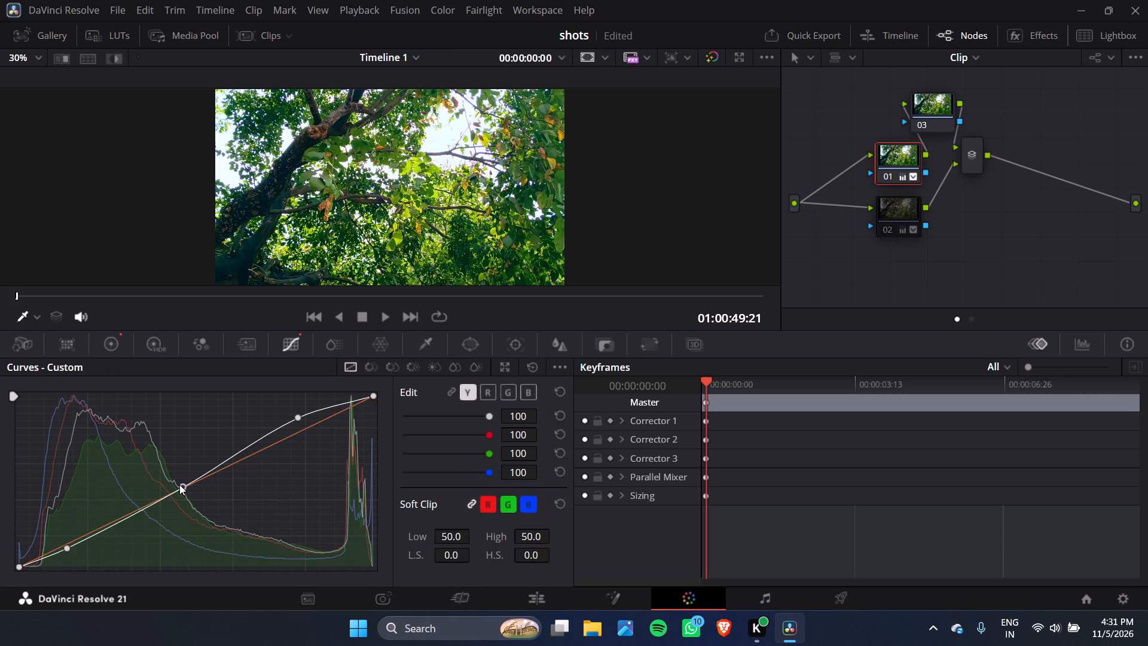
pyautogui.click(512, 392)
pyautogui.click(194, 480)
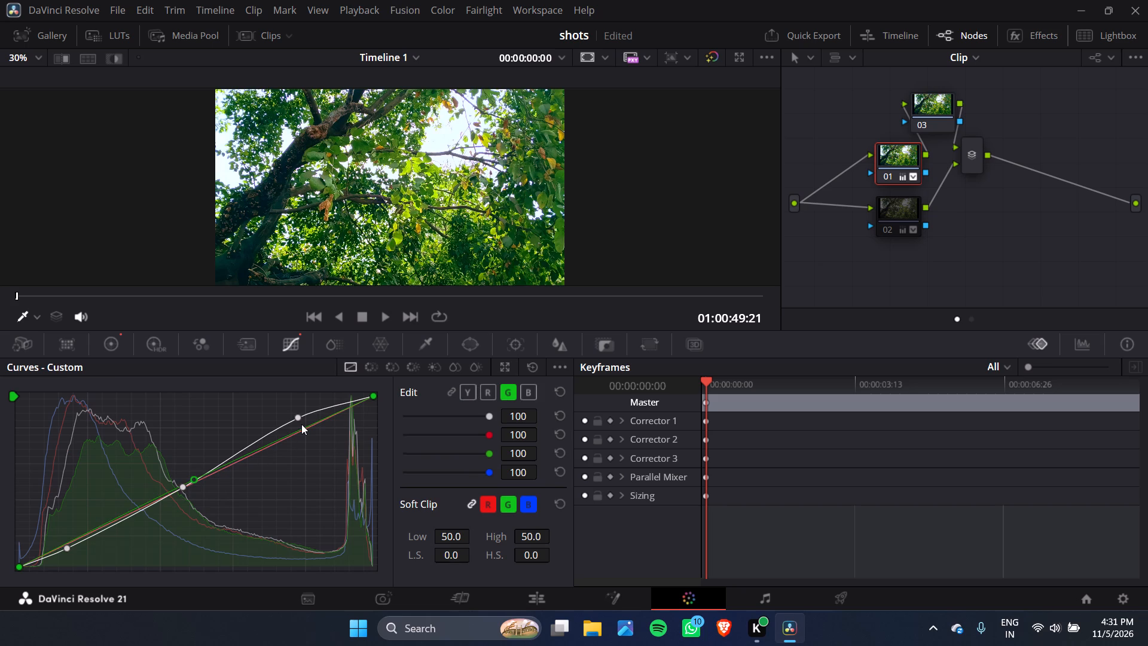
pyautogui.click(307, 426)
pyautogui.moveTo(199, 477); pyautogui.dragTo(193, 480)
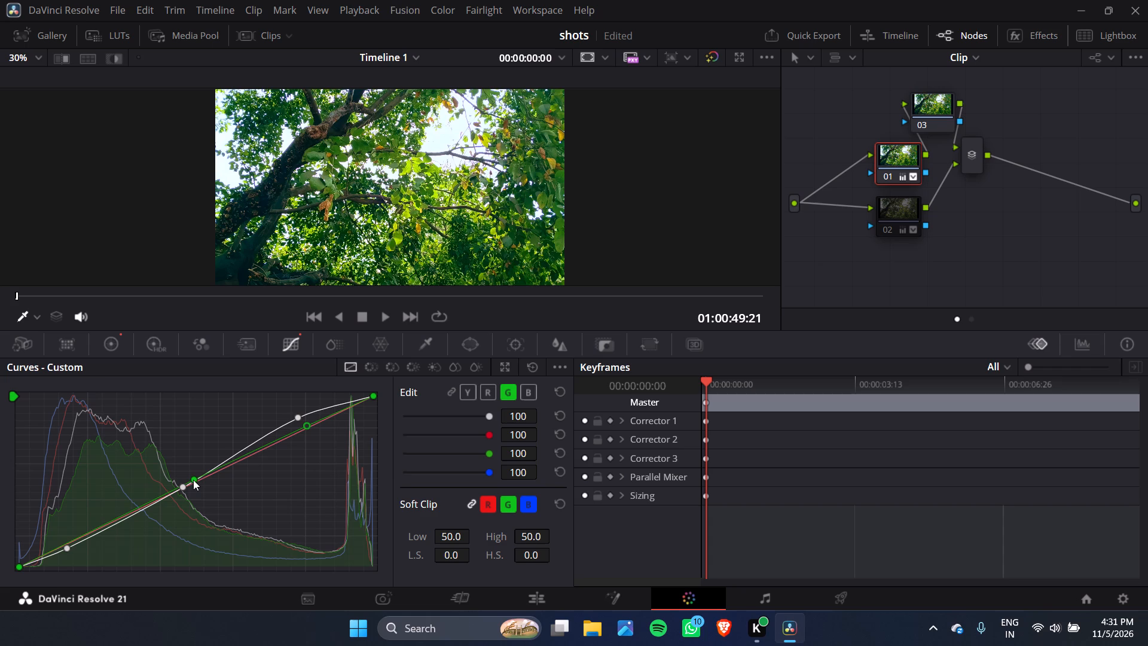
pyautogui.click(193, 480)
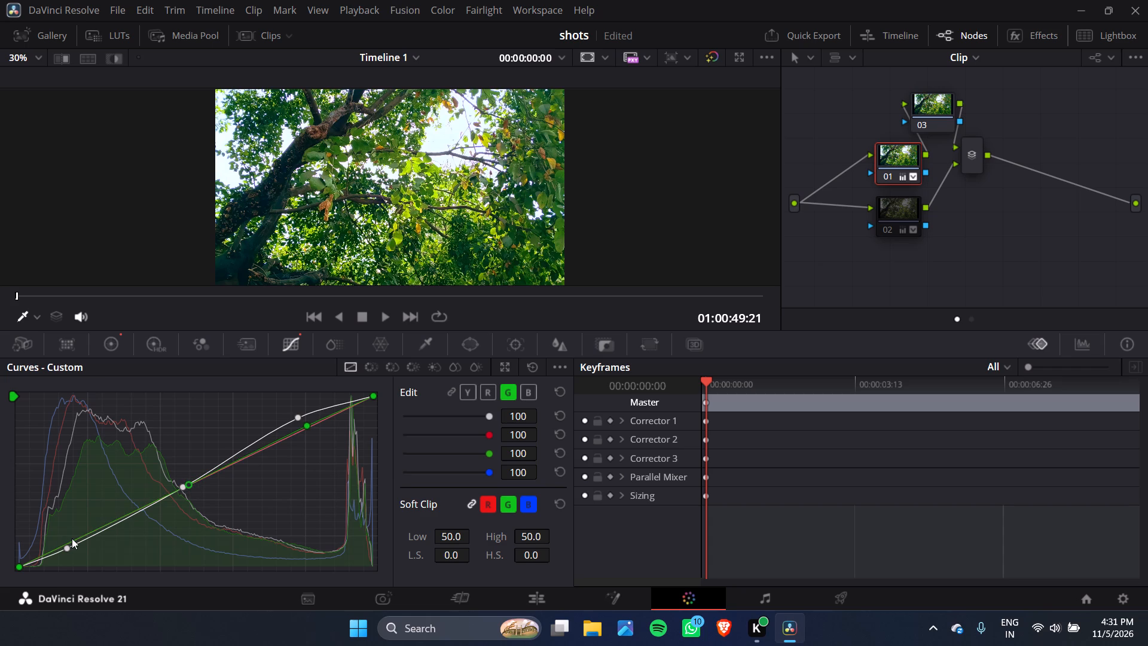
# Add a shadow control point to the green curve, try pulling it down, and settle it close to the diagonal.
pyautogui.click(72, 538)
pyautogui.click(72, 538)
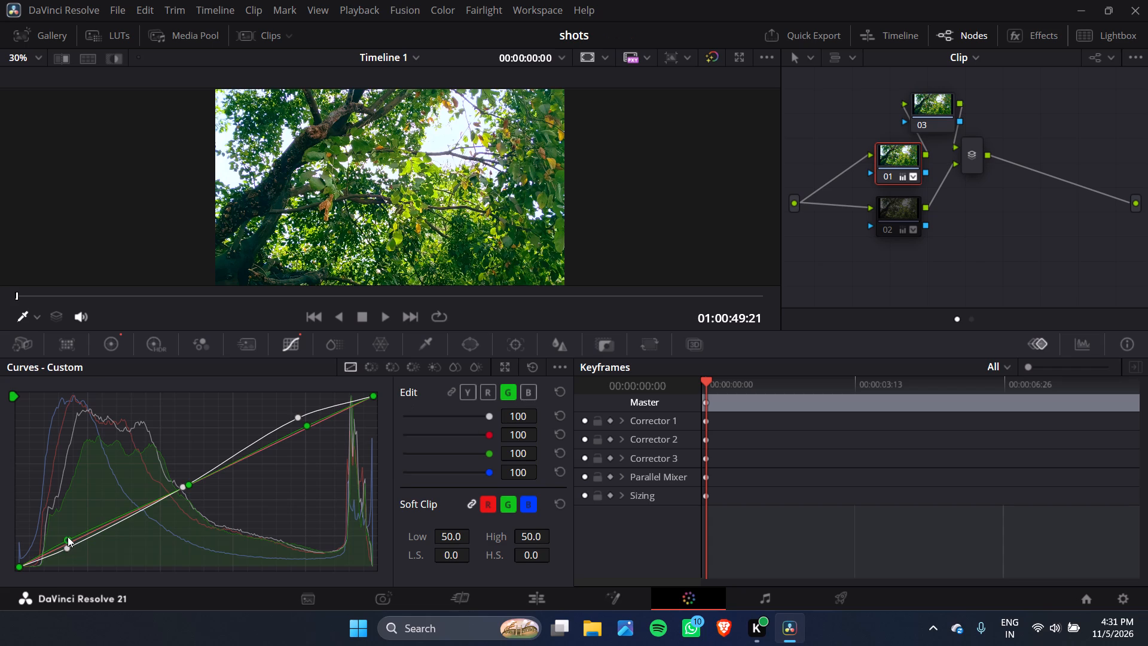
pyautogui.moveTo(68, 537); pyautogui.dragTo(76, 554)
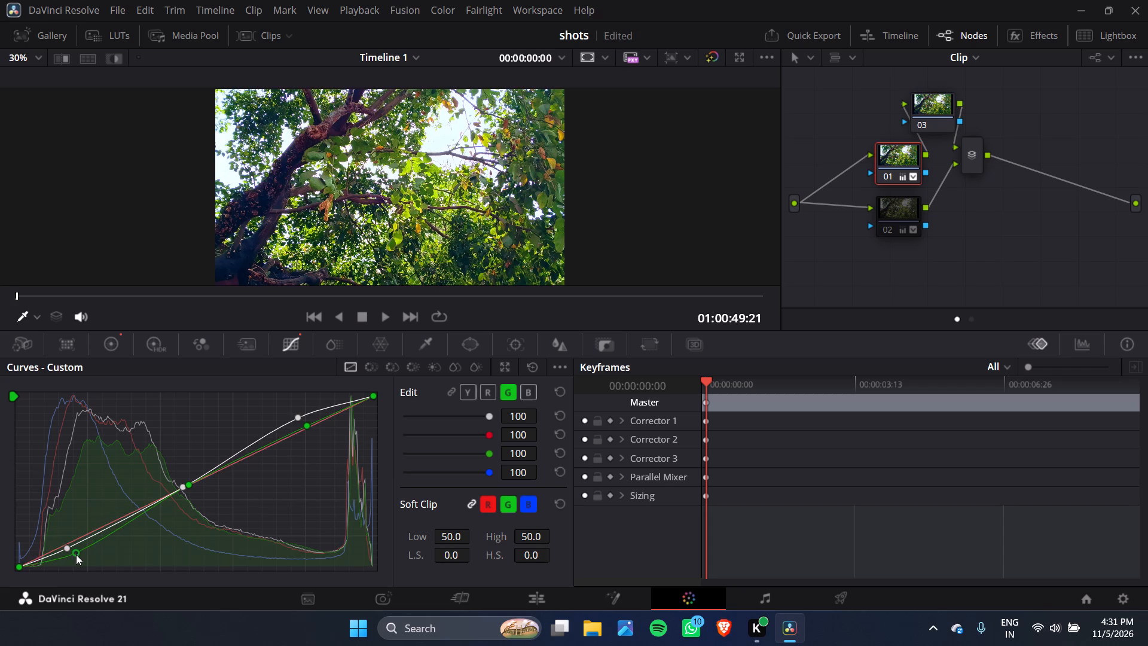
pyautogui.moveTo(76, 554); pyautogui.dragTo(69, 543)
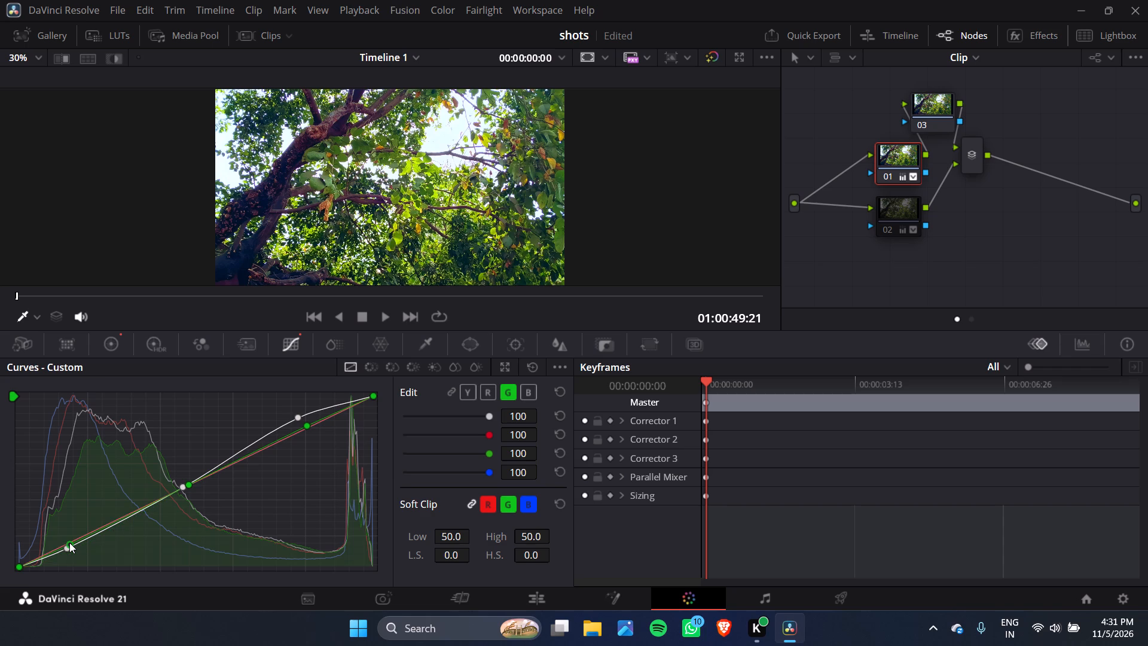
pyautogui.click(529, 394)
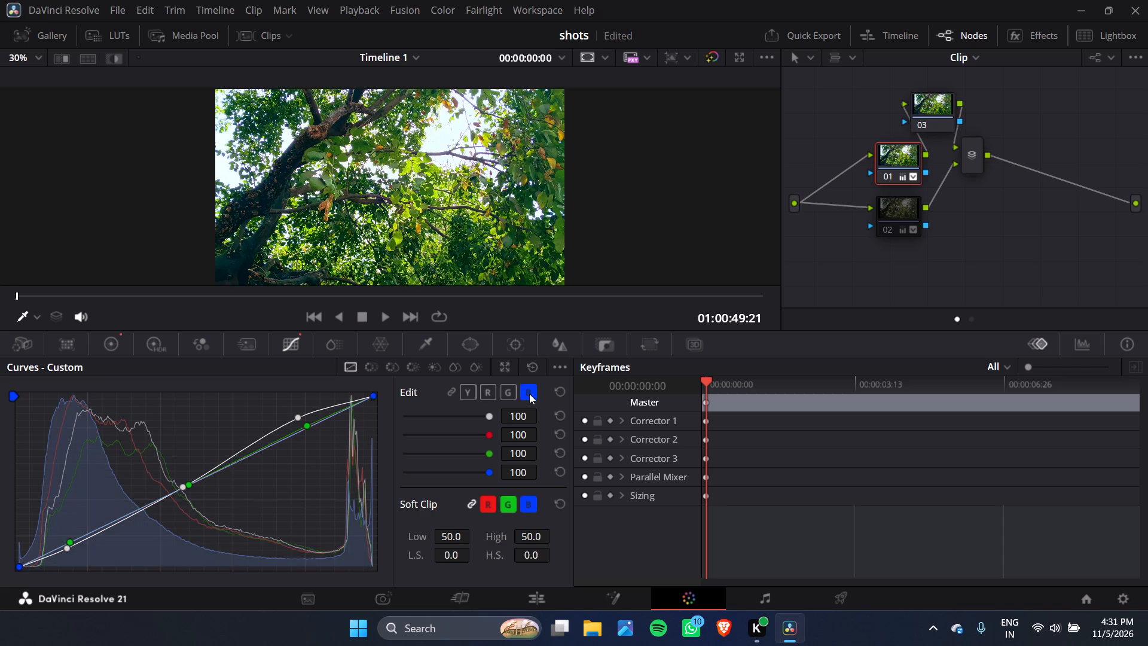
# Shift node 01's Offset color balance toward yellow-green on the log wheels.
pyautogui.click(117, 346)
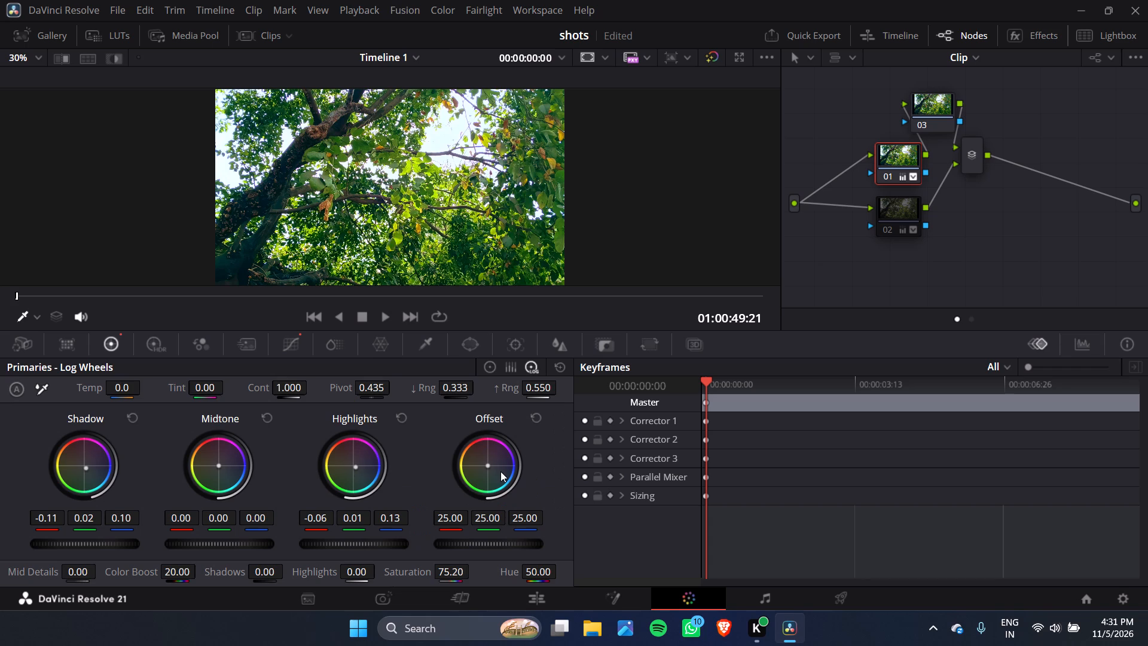
pyautogui.moveTo(487, 467); pyautogui.dragTo(471, 480)
# Warm node 01's Offset color balance toward yellow on the log wheels, settling at about 25.28 red, 25.64 green and 17.48 blue.
pyautogui.moveTo(471, 480); pyautogui.dragTo(510, 484)
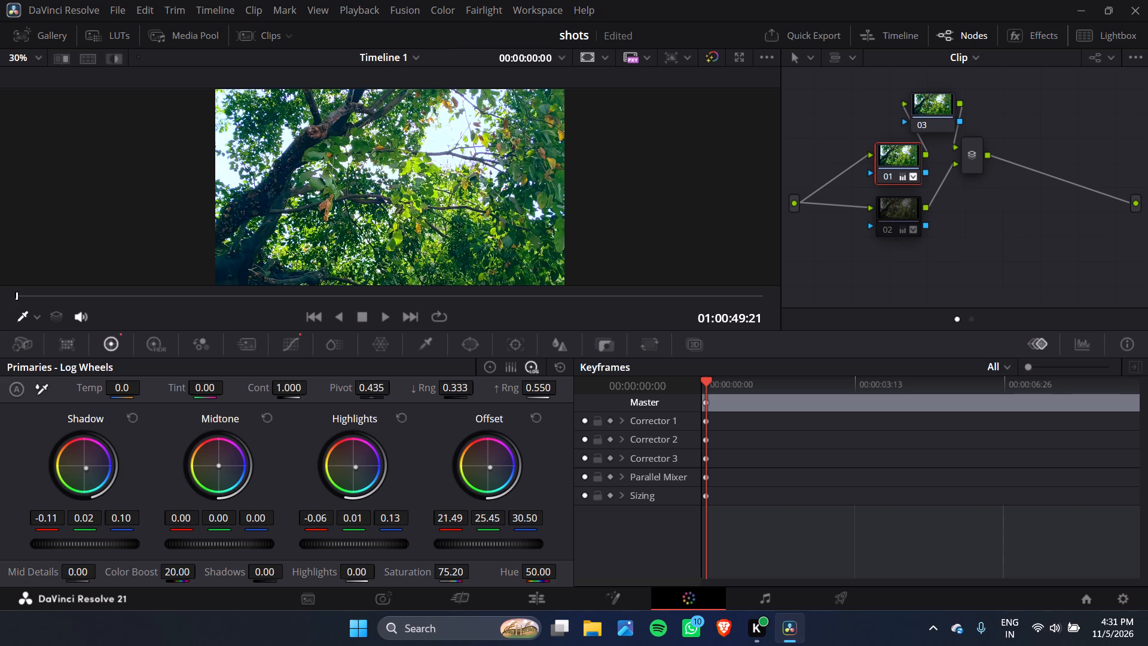
pyautogui.moveTo(510, 484); pyautogui.dragTo(456, 470)
pyautogui.moveTo(456, 470); pyautogui.dragTo(448, 463)
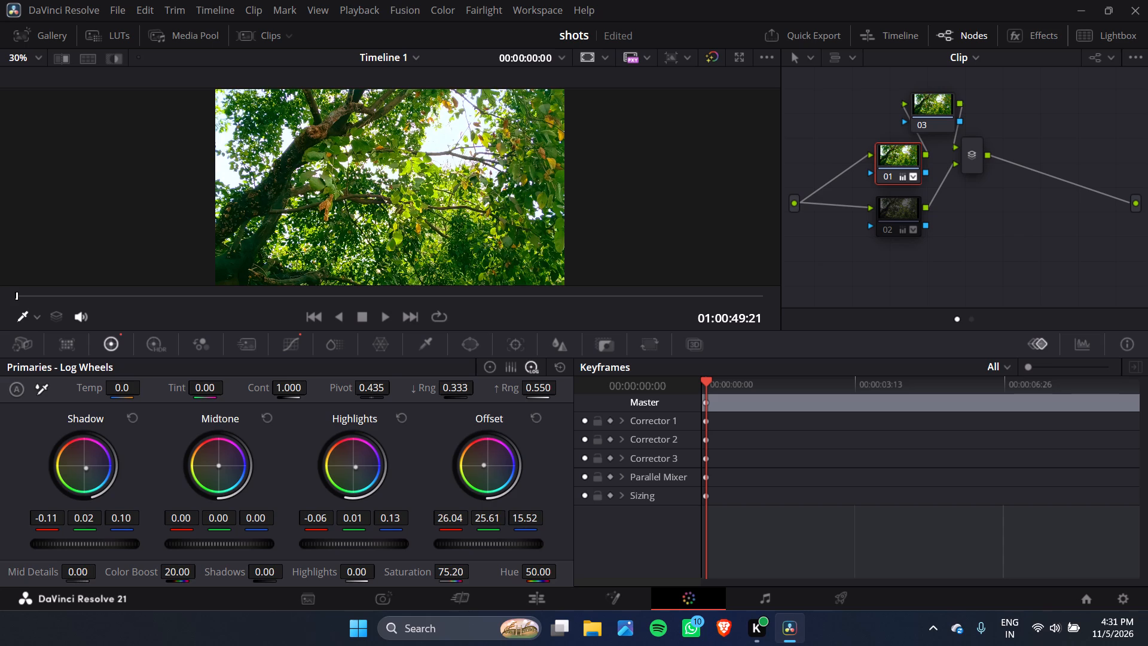
pyautogui.moveTo(448, 463); pyautogui.dragTo(465, 486)
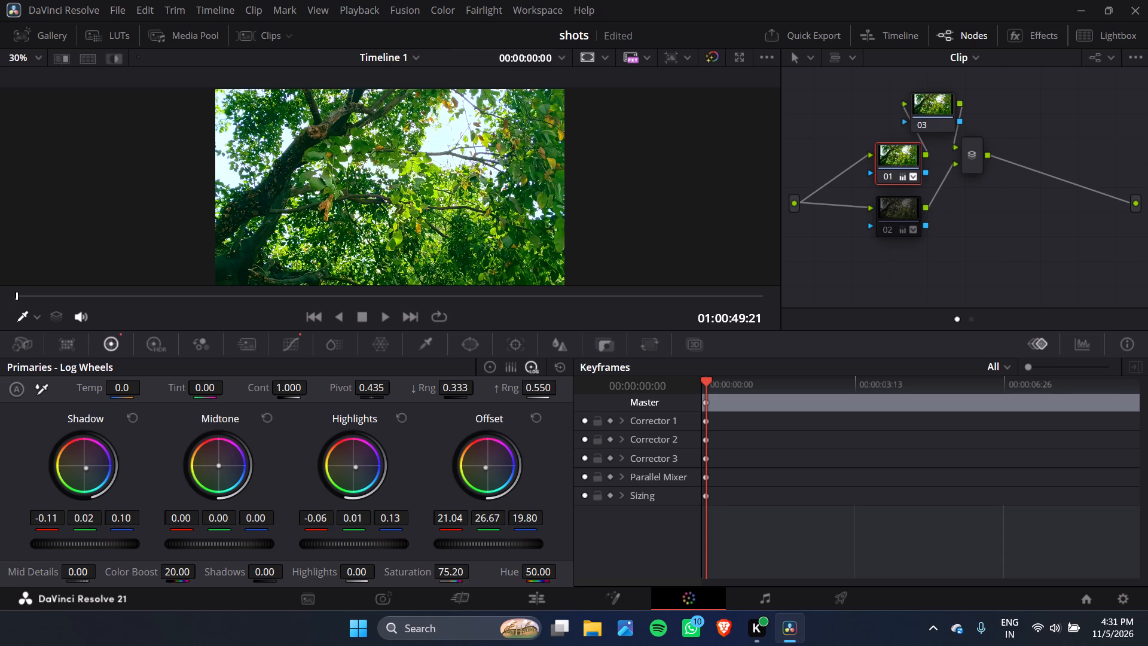
pyautogui.moveTo(465, 486); pyautogui.dragTo(456, 465)
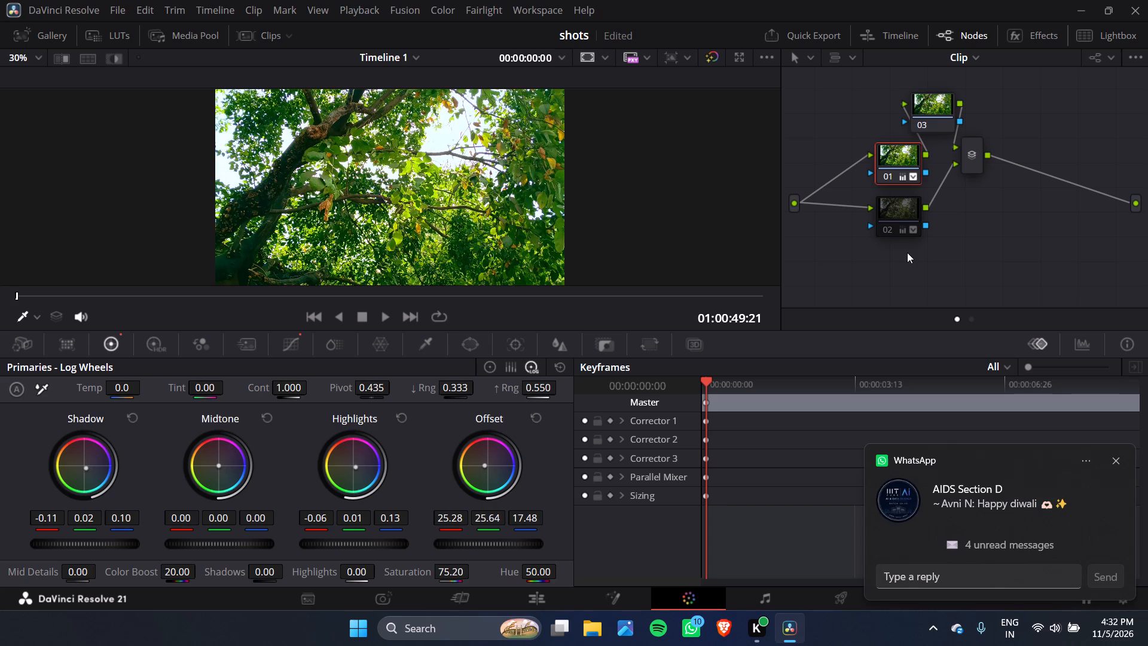
# Dismiss the WhatsApp notification.
pyautogui.click(1119, 461)
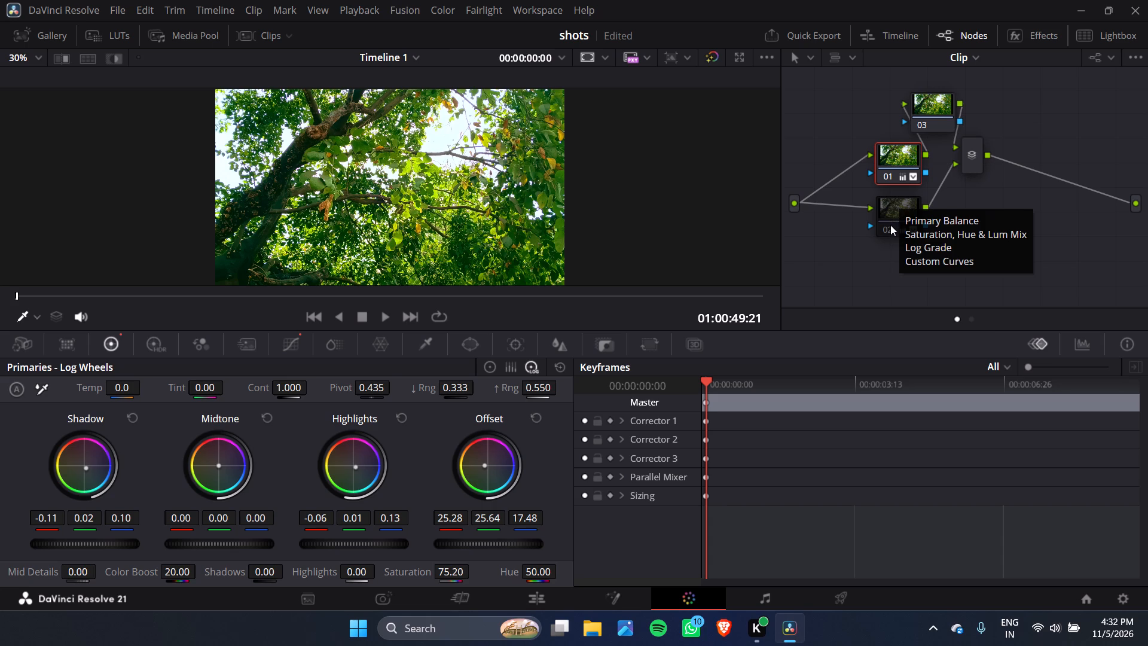
# Select the disabled node 02 in the node graph.
pyautogui.click(900, 210)
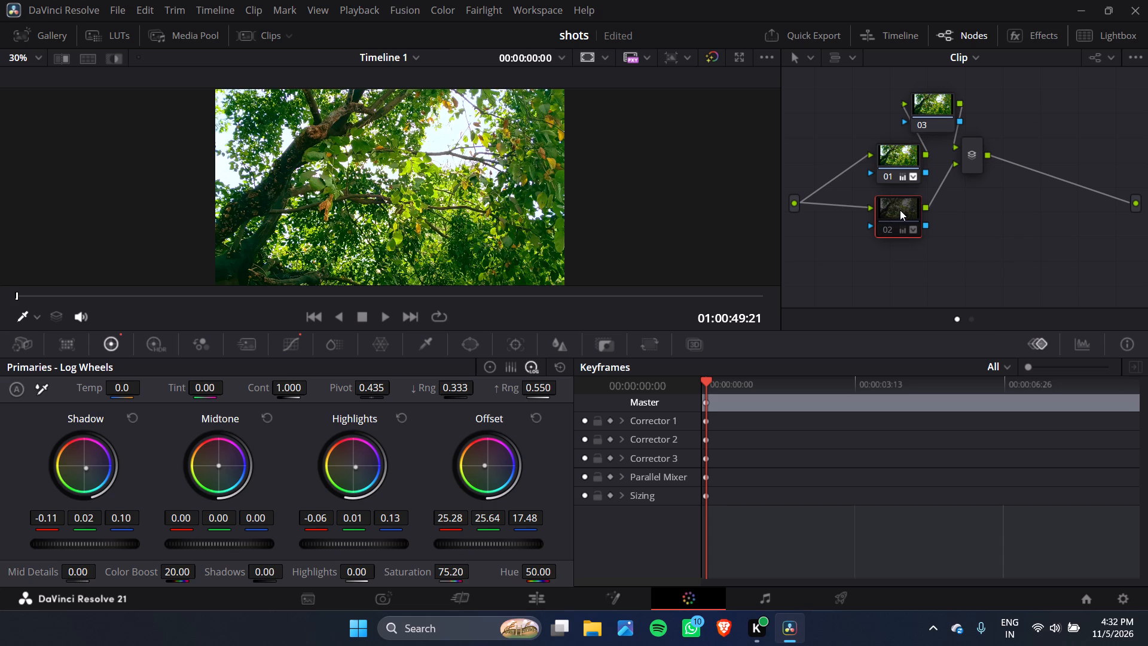
# Add a parallel node from node 03.
pyautogui.rightClick(929, 100)
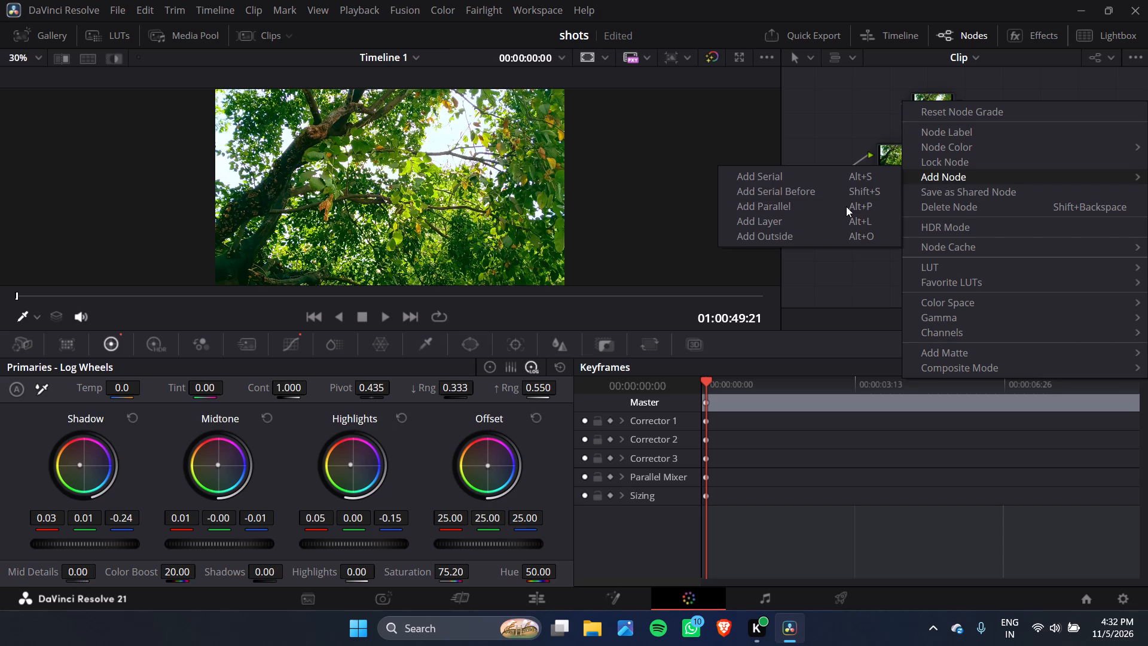
pyautogui.click(846, 206)
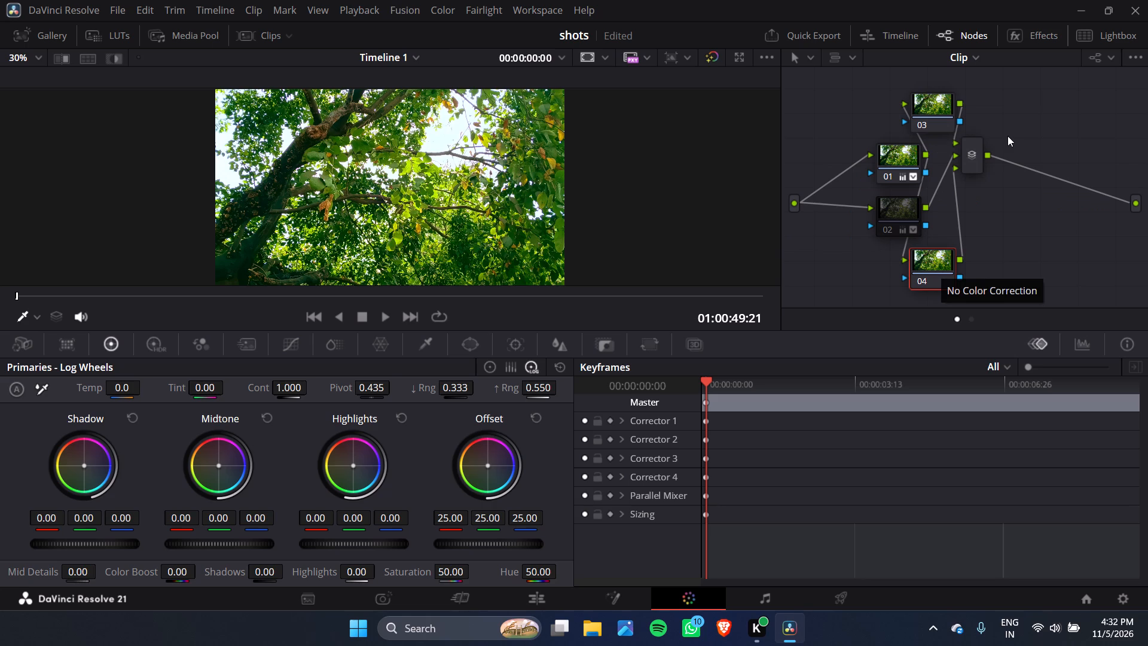
# Apply the Resolve FX Light Glow effect to node 04.
pyautogui.click(1016, 35)
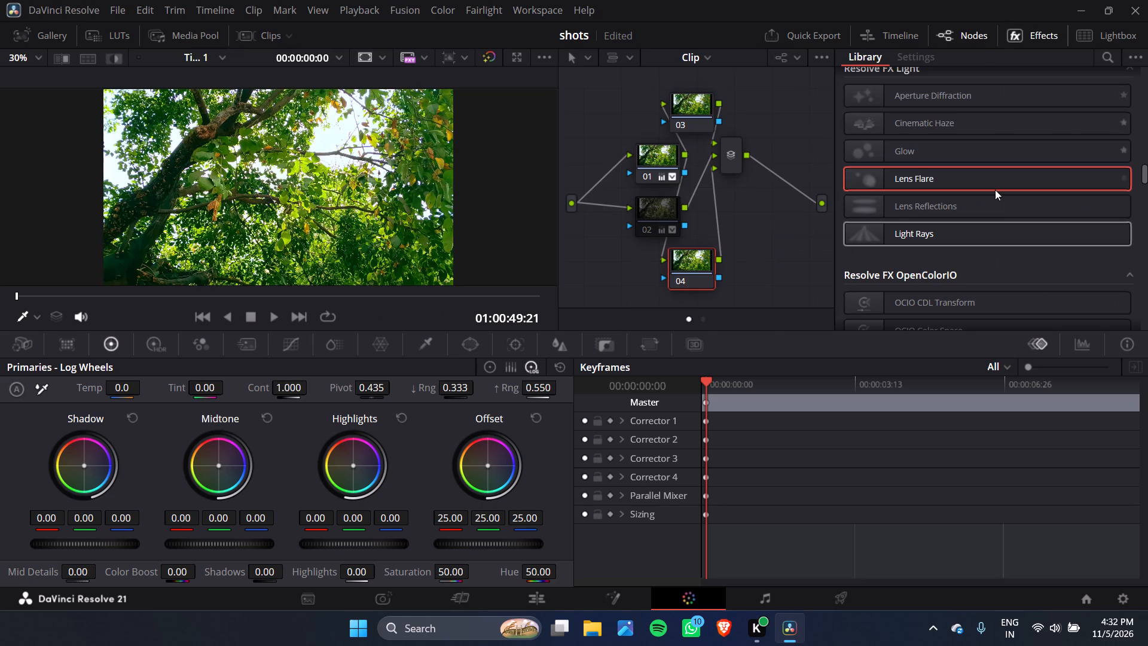
pyautogui.moveTo(947, 154); pyautogui.dragTo(735, 255)
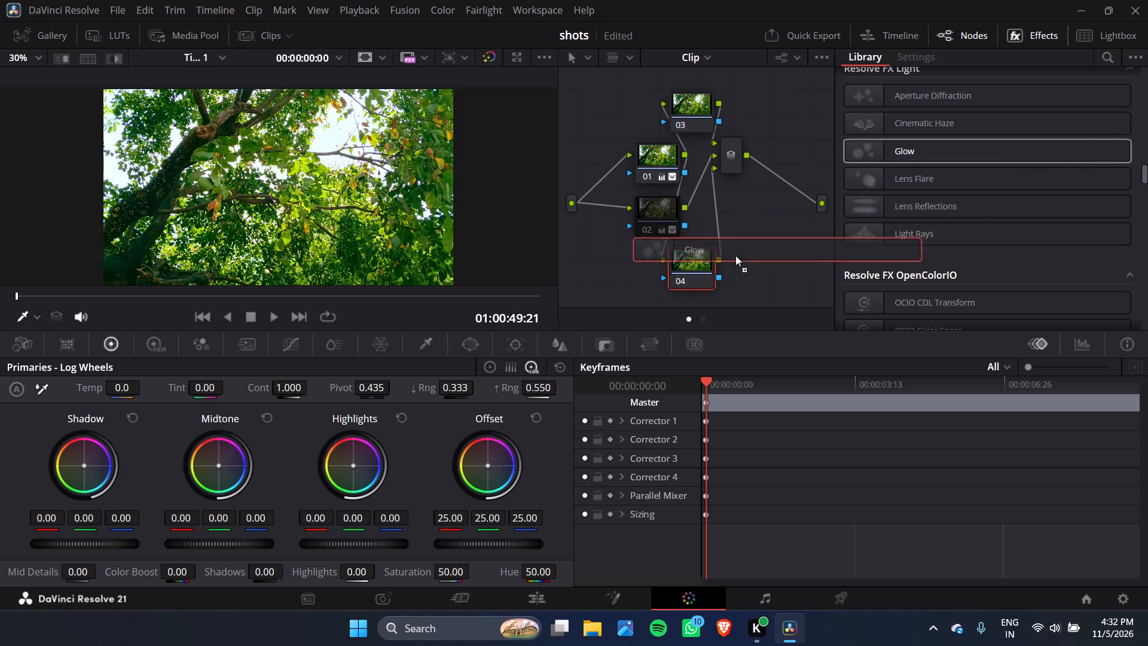
pyautogui.moveTo(735, 255); pyautogui.dragTo(698, 266)
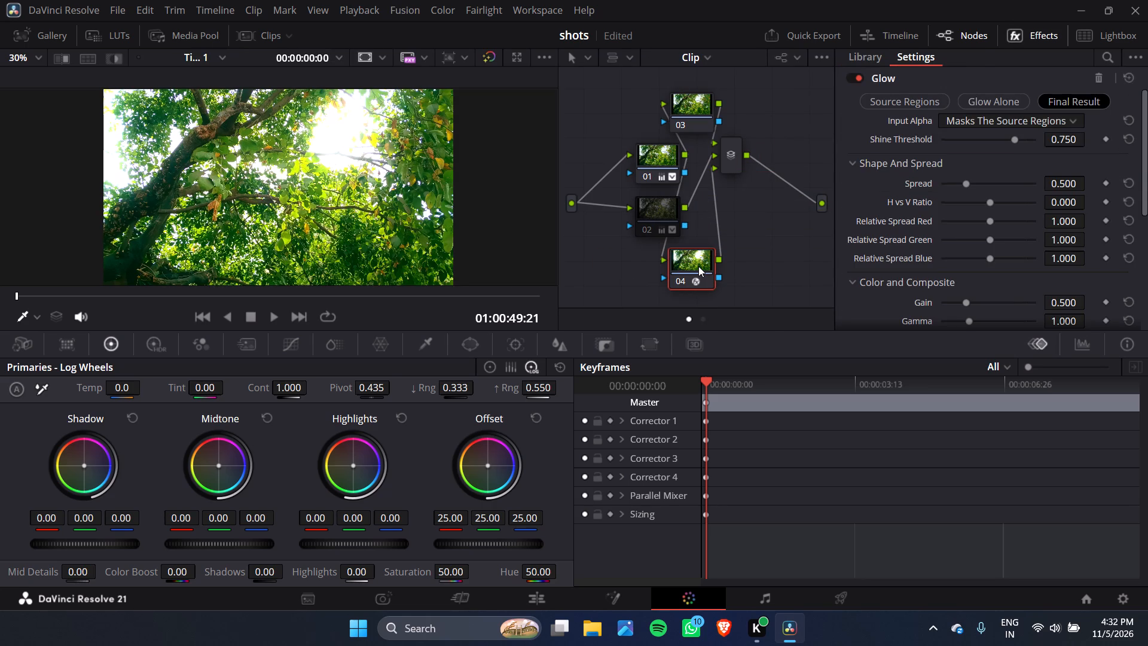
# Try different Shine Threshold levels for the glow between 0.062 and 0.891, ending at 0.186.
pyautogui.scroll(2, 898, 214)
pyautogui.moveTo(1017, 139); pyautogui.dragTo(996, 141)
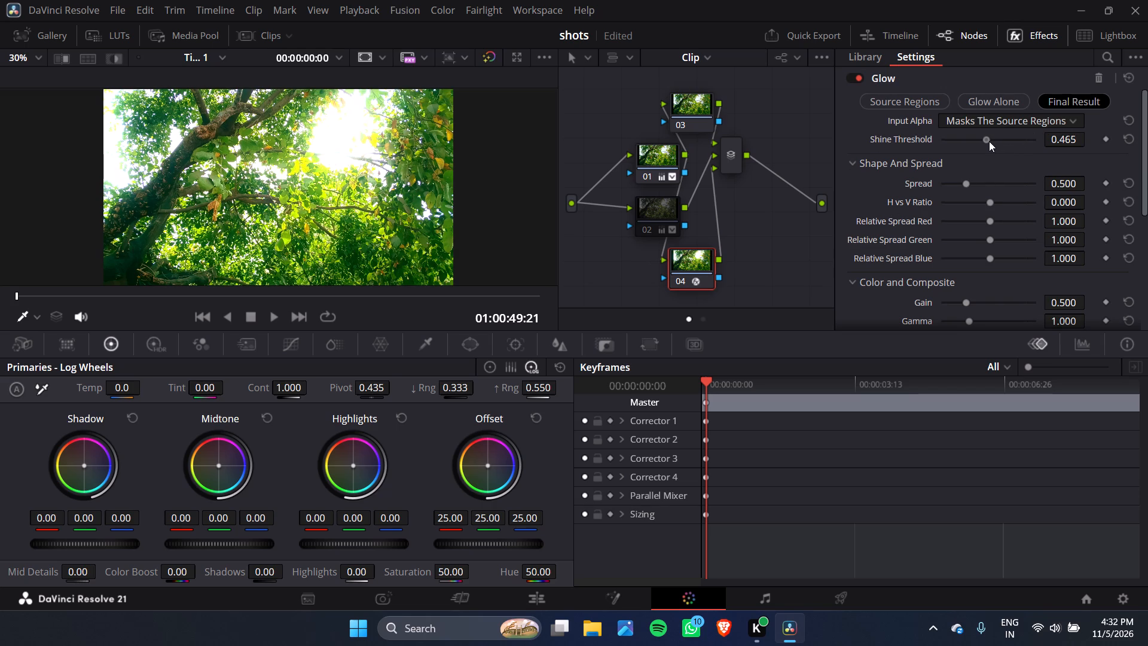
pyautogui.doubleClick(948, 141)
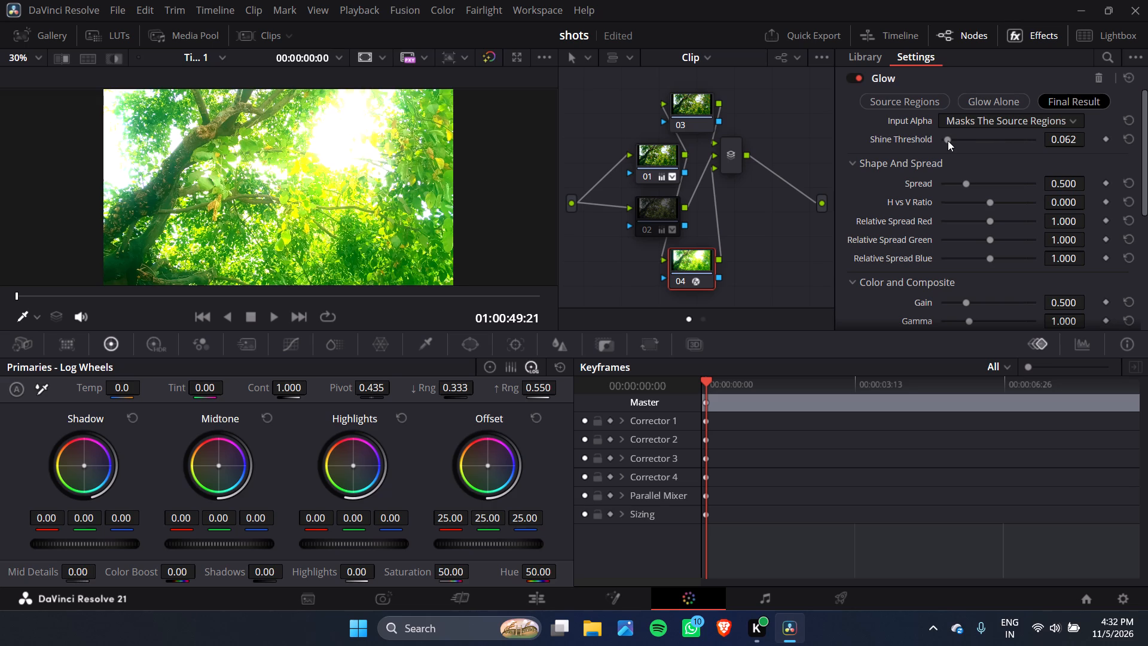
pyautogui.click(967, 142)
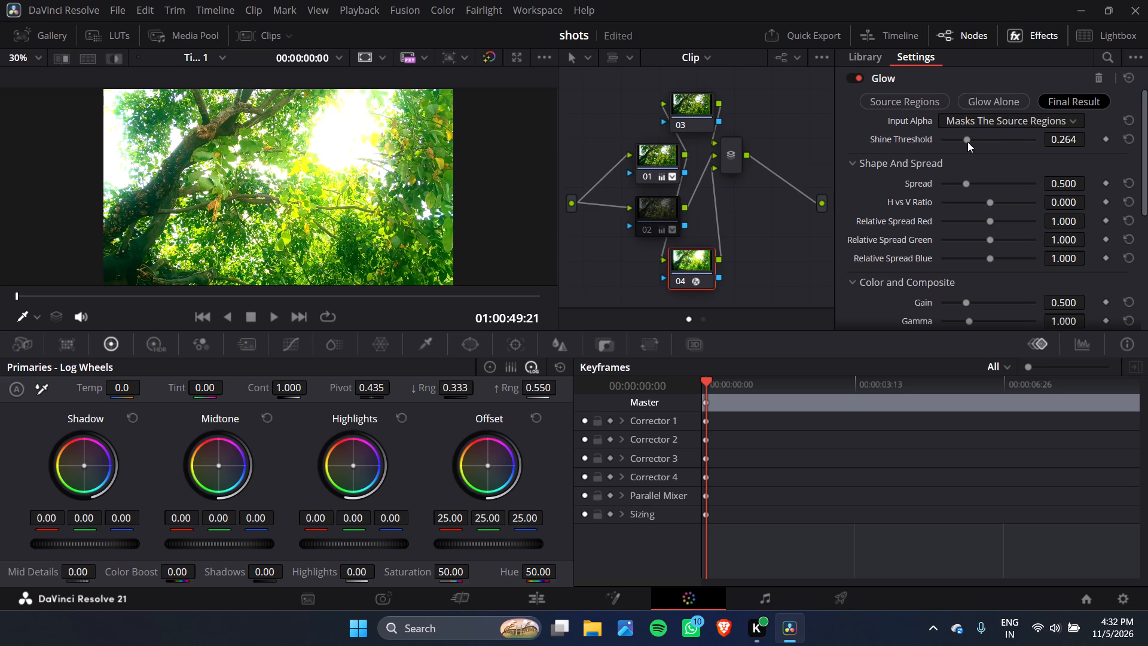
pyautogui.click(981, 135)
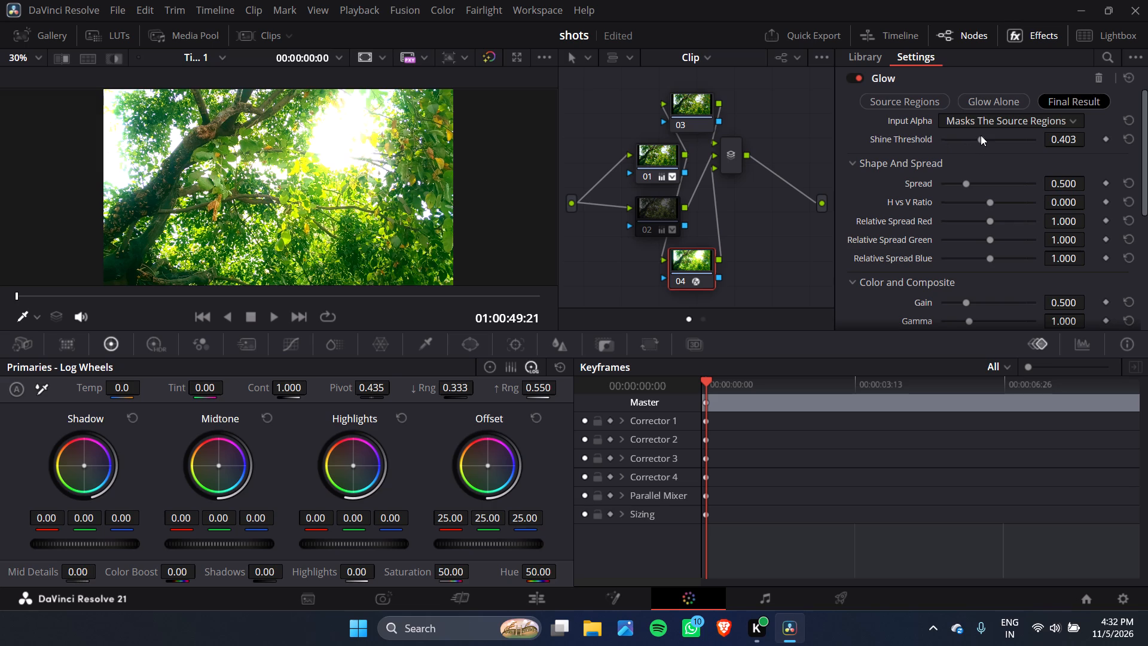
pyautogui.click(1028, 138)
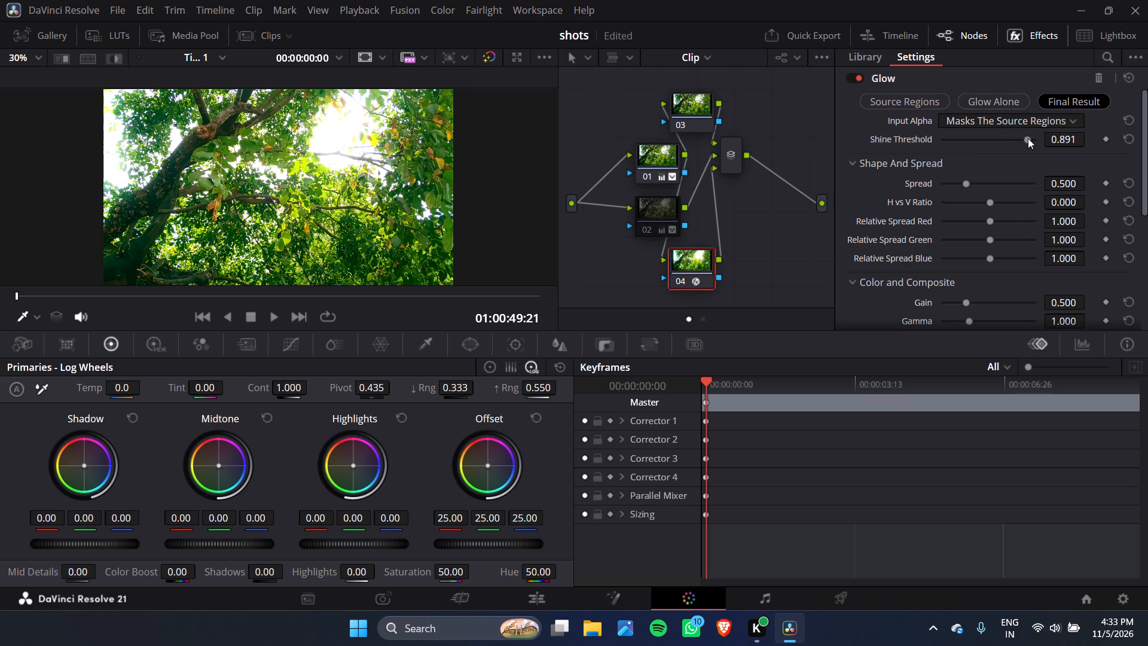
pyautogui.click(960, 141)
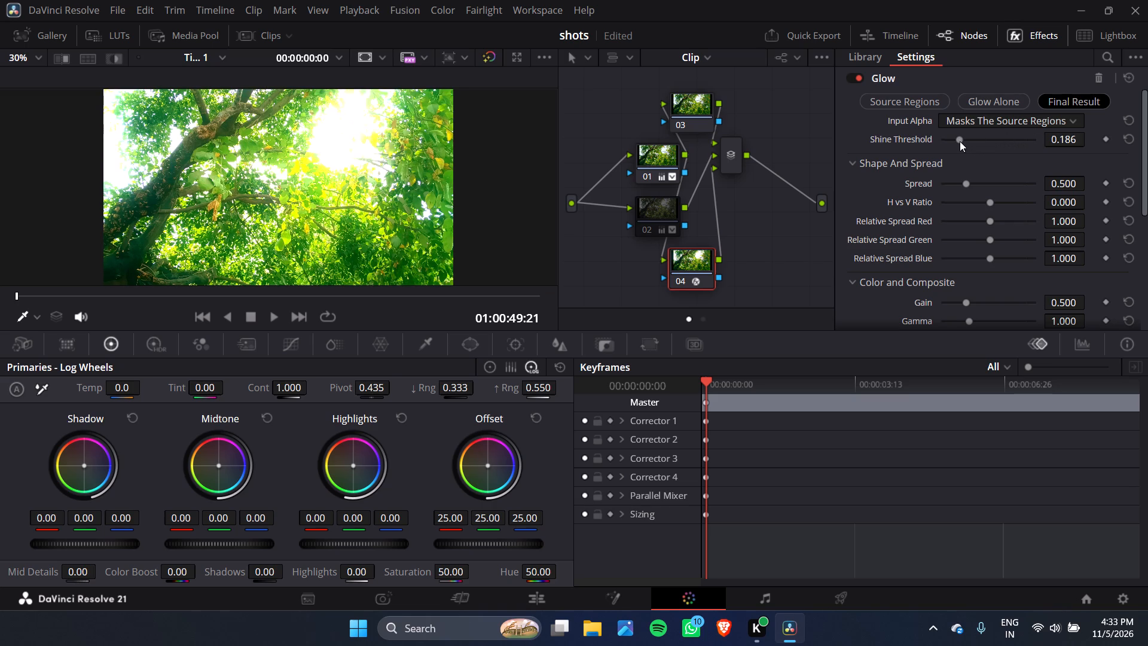
# Balance the glow's Spread and Shine Threshold against each other, settling on Spread 0.775 and Shine Threshold 0.333.
pyautogui.scroll(-1, 968, 147)
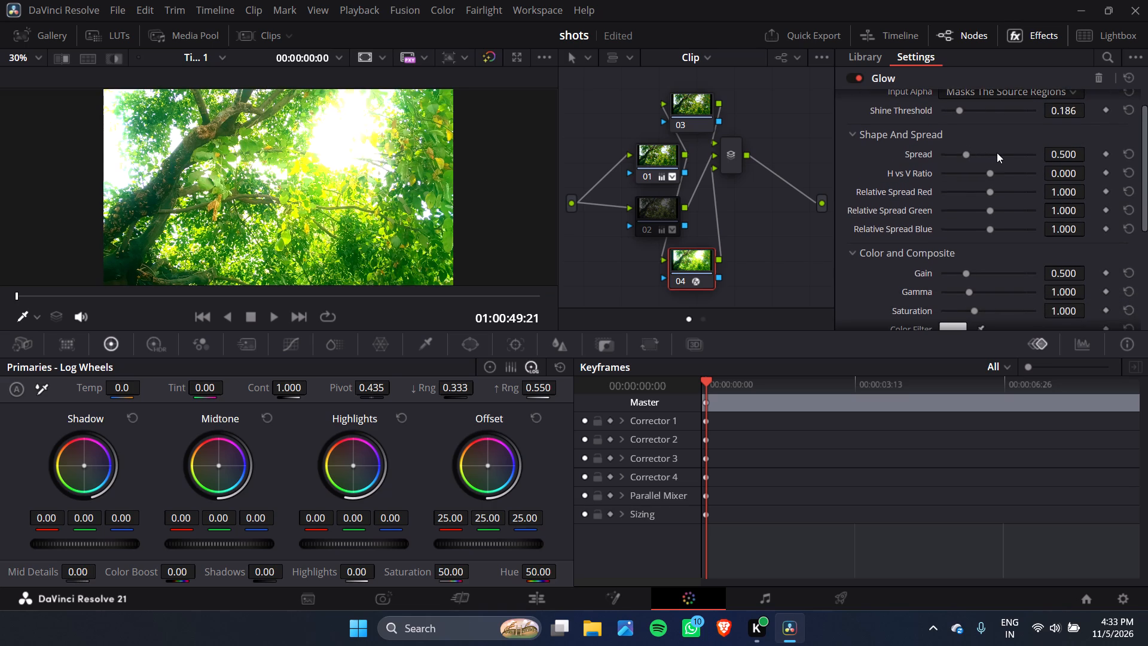
pyautogui.click(999, 153)
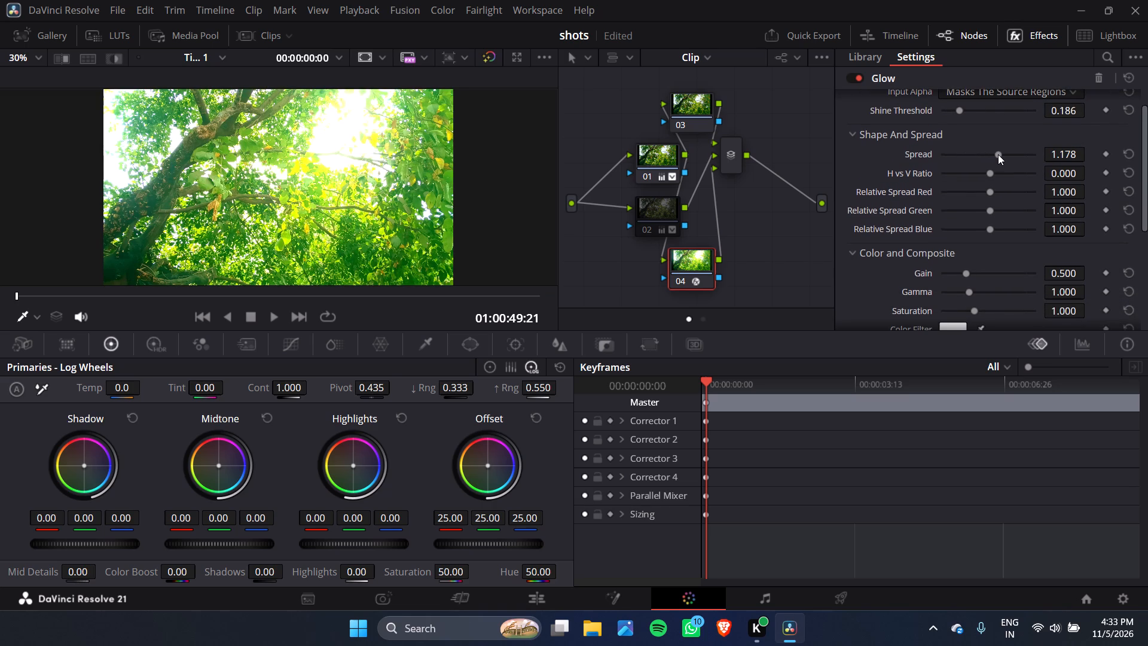
pyautogui.scroll(2, 998, 154)
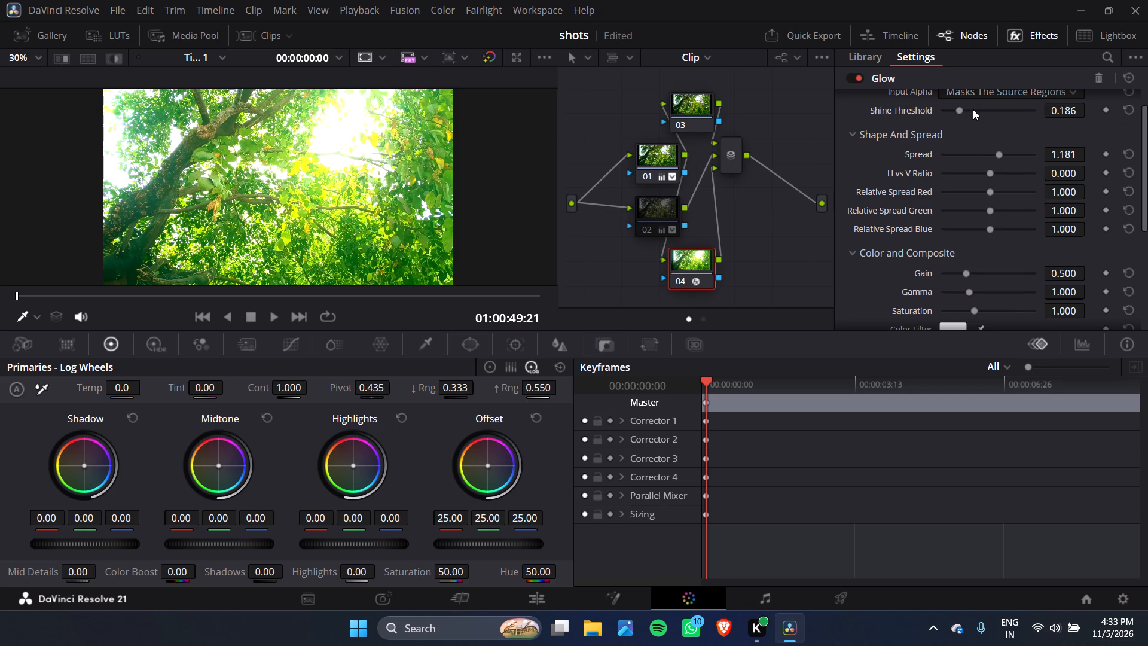
pyautogui.click(973, 109)
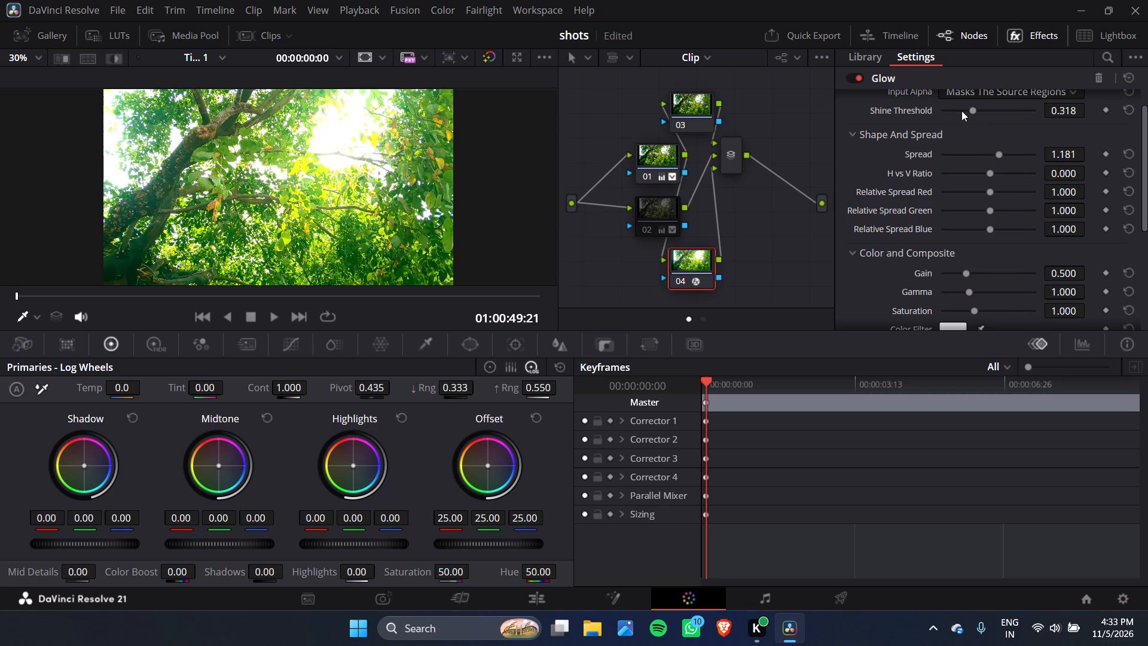
pyautogui.click(961, 111)
pyautogui.click(979, 154)
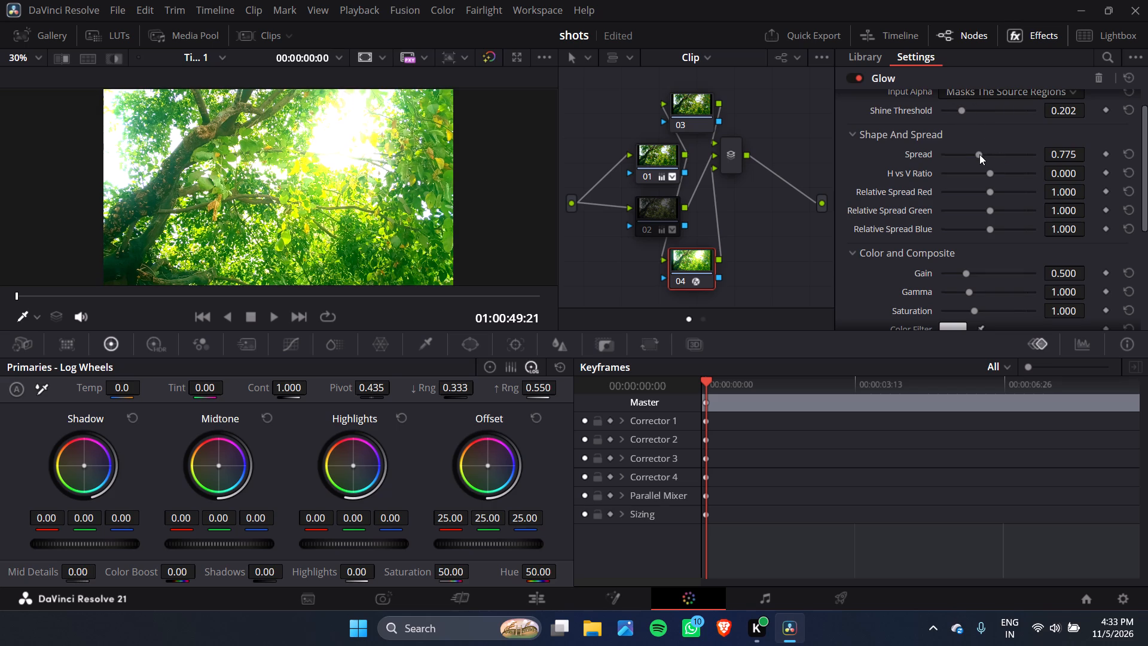
pyautogui.click(974, 111)
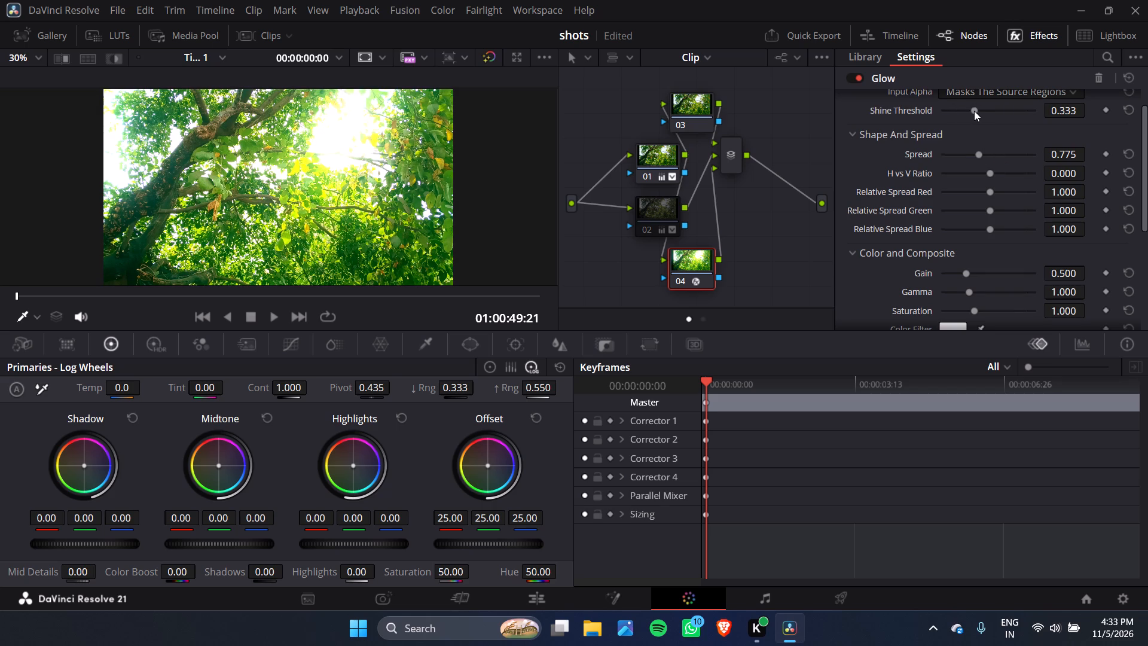
pyautogui.scroll(-1, 977, 115)
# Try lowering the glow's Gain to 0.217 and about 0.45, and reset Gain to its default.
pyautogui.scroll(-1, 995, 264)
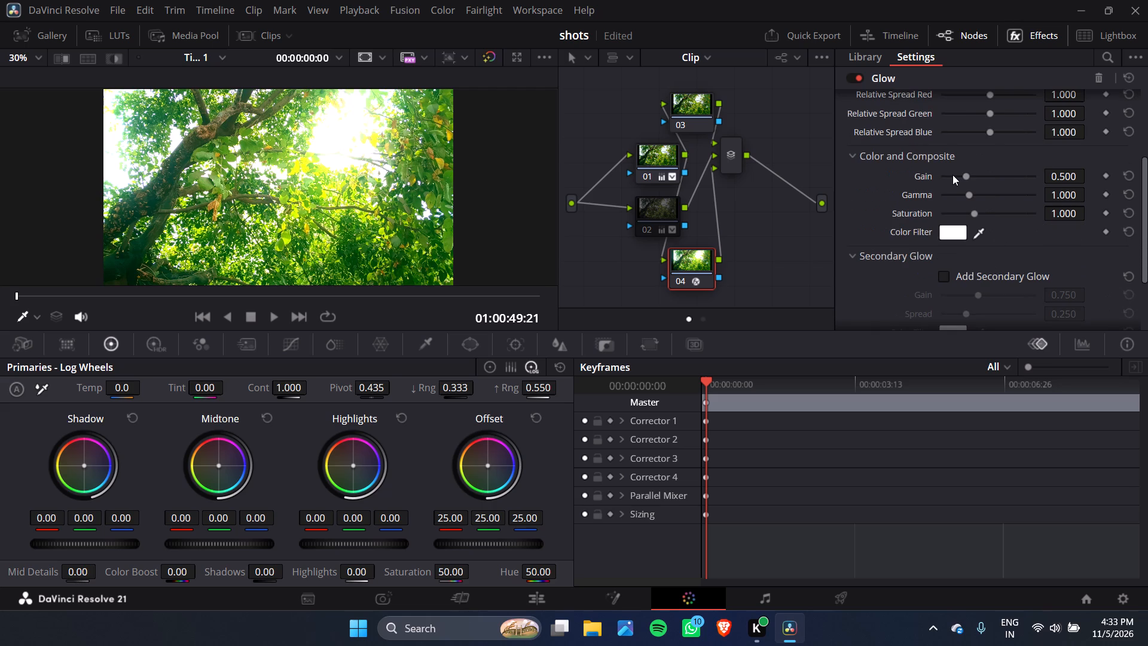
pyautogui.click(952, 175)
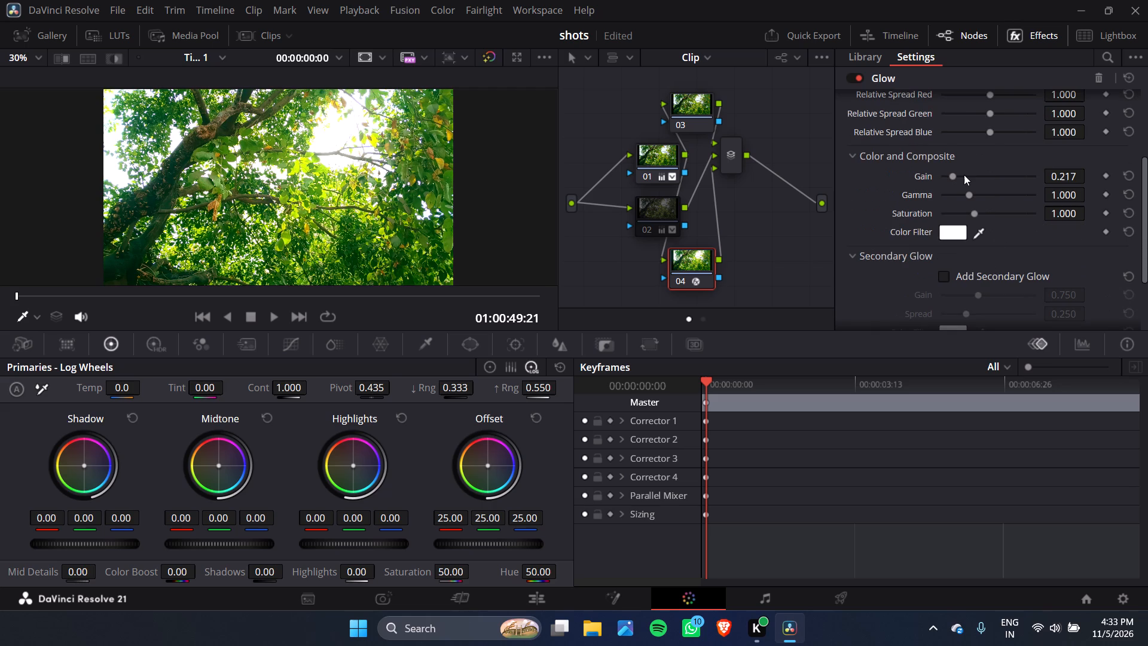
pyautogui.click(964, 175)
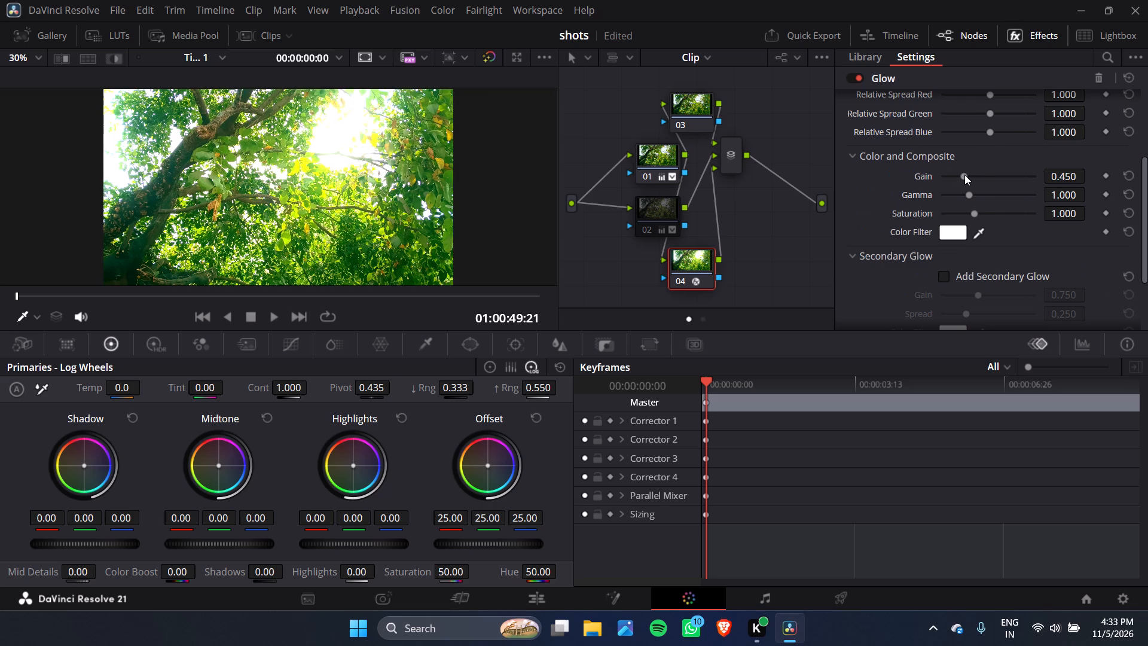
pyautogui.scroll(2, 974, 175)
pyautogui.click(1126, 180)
# Adjust the glow's Color and Composite values, settling on Gain 0.264, Gamma 1.133 and Saturation 0.907.
pyautogui.click(958, 192)
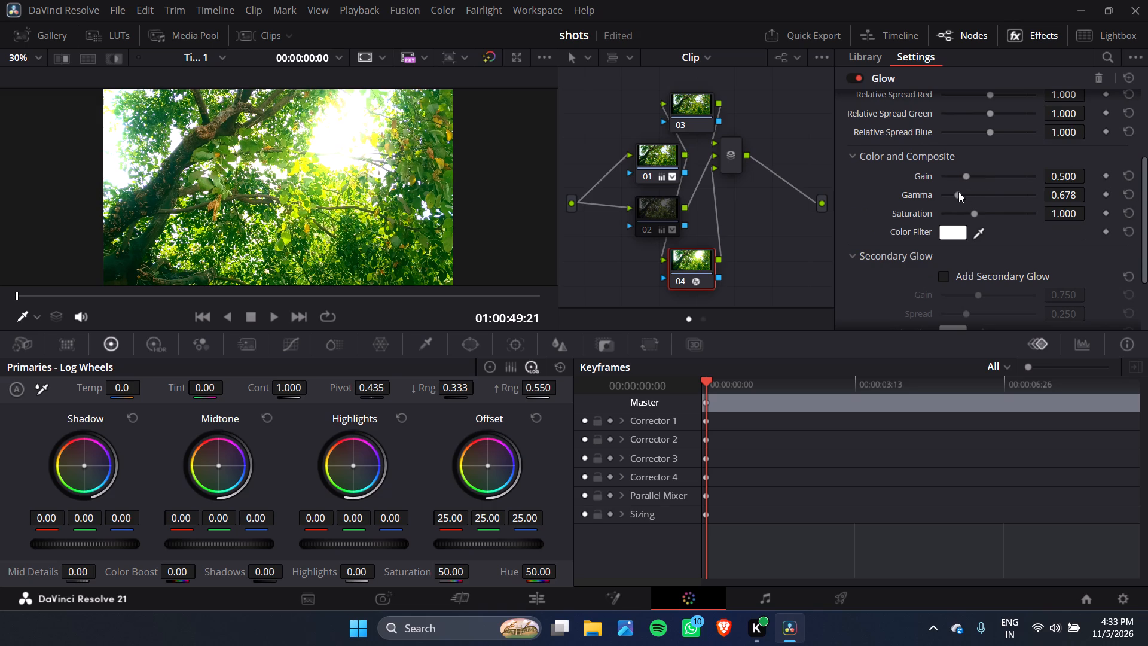
pyautogui.click(984, 195)
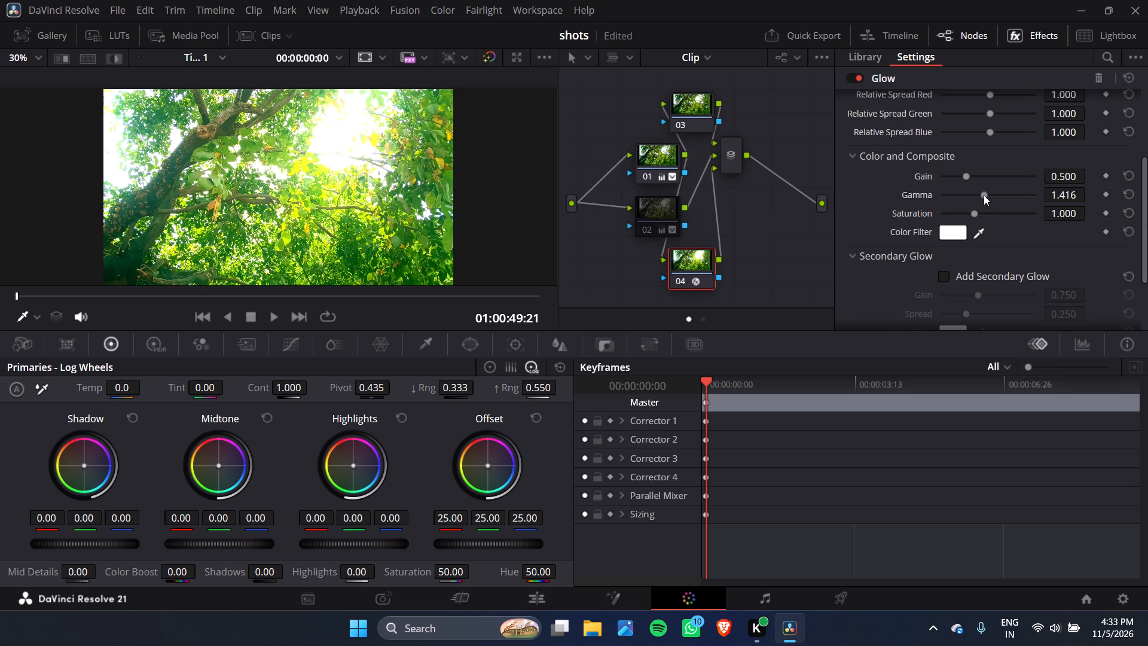
pyautogui.click(954, 175)
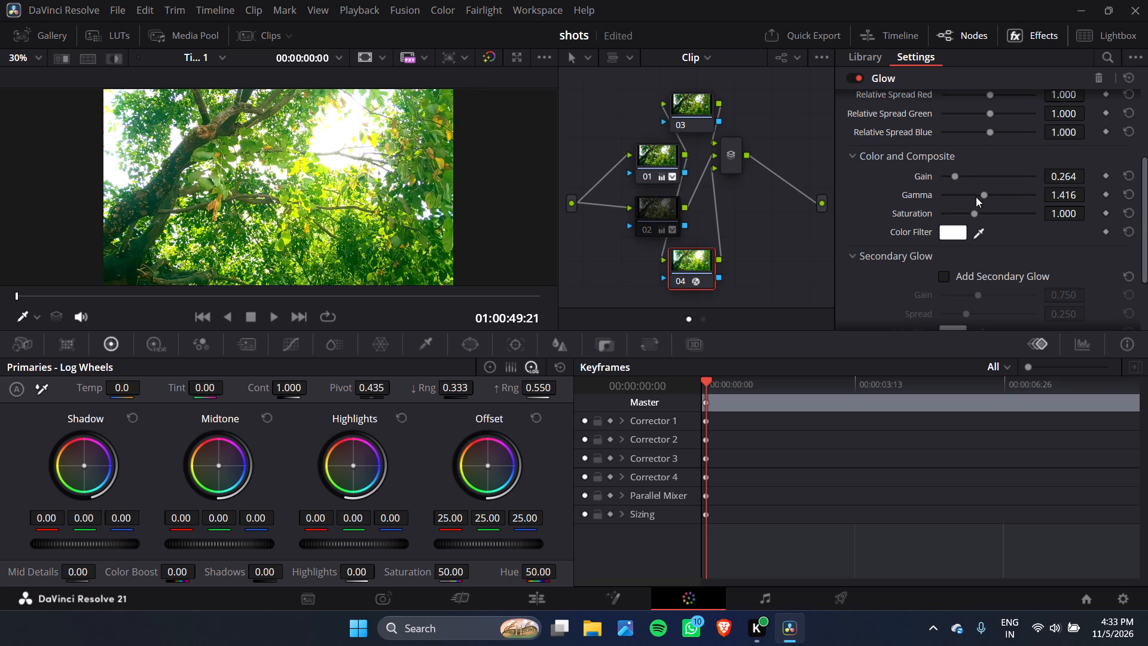
pyautogui.click(974, 193)
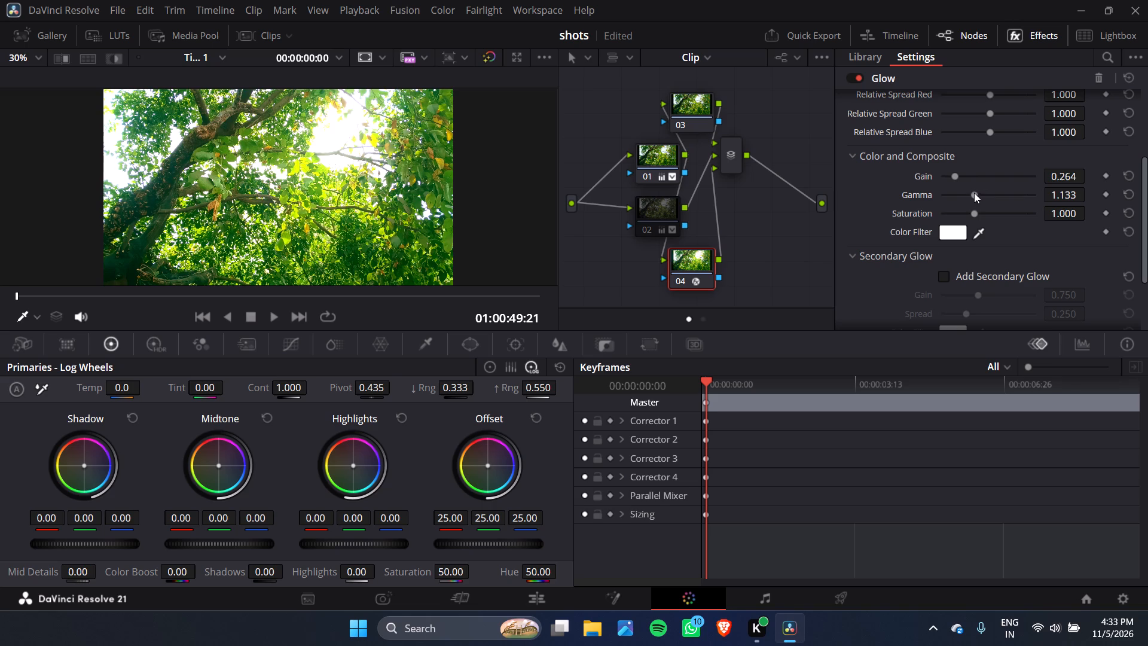
pyautogui.click(986, 210)
pyautogui.click(971, 214)
# Try lavender and blue tints for the main glow's Color Filter, settling on a pale cyan.
pyautogui.click(957, 230)
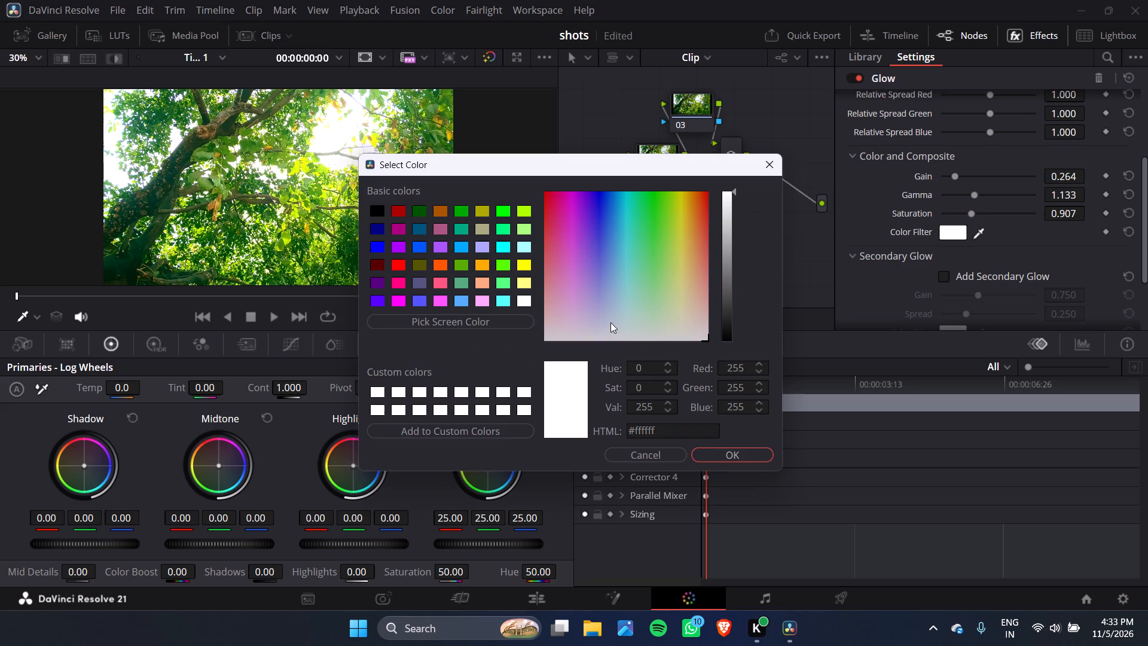
pyautogui.click(596, 312)
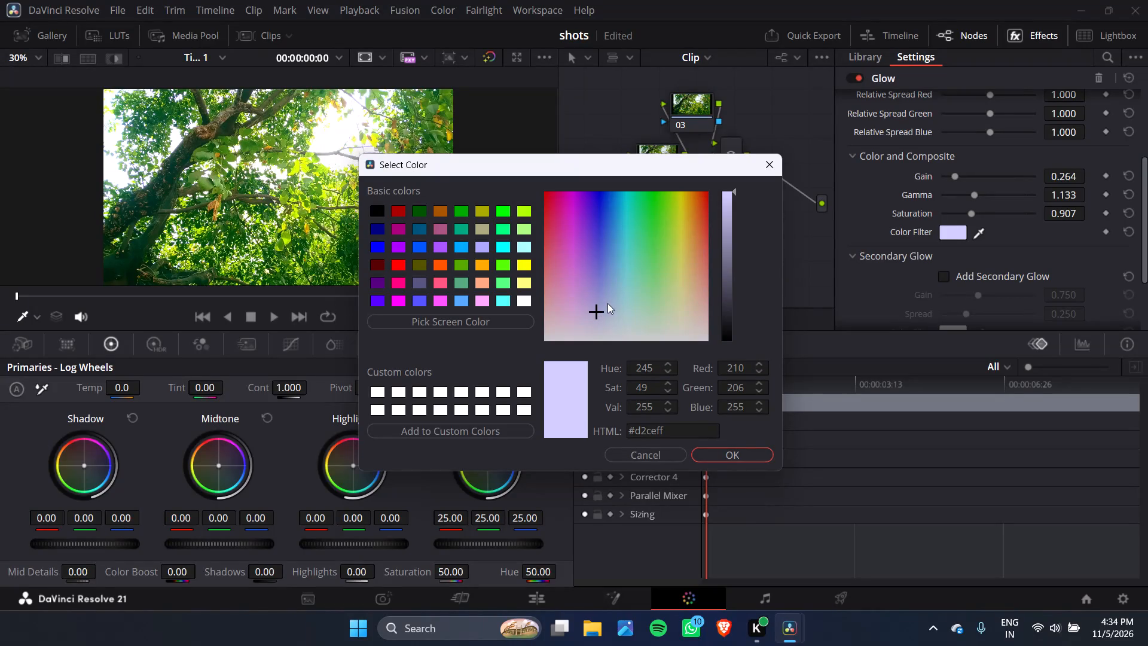
pyautogui.click(612, 312)
pyautogui.click(621, 263)
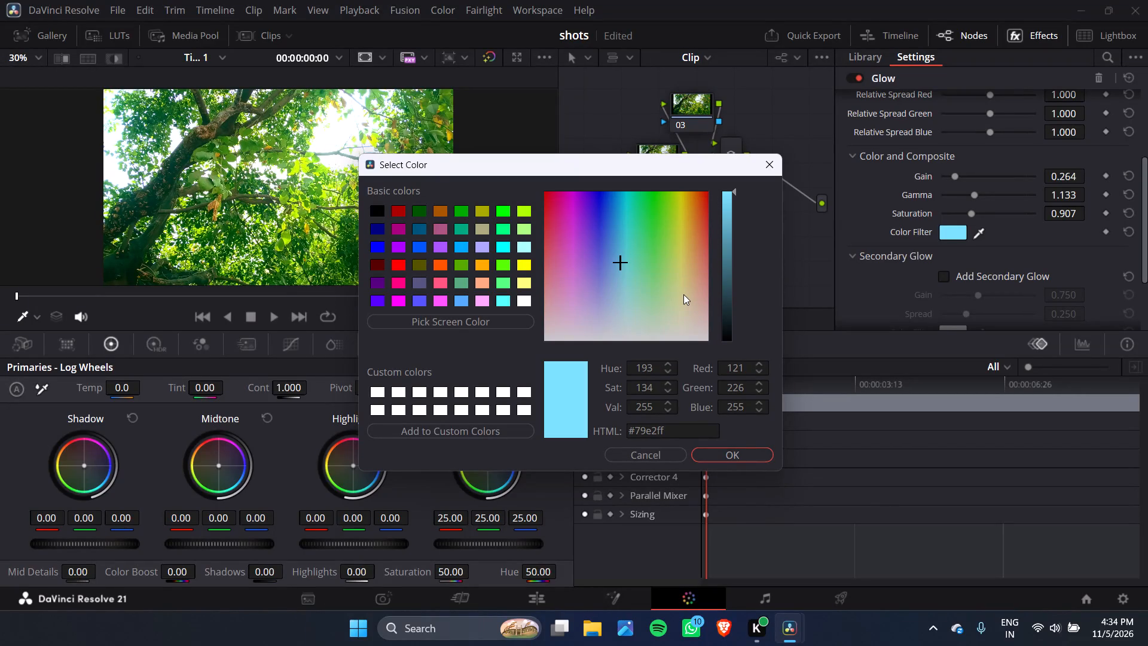
pyautogui.click(622, 298)
pyautogui.click(722, 455)
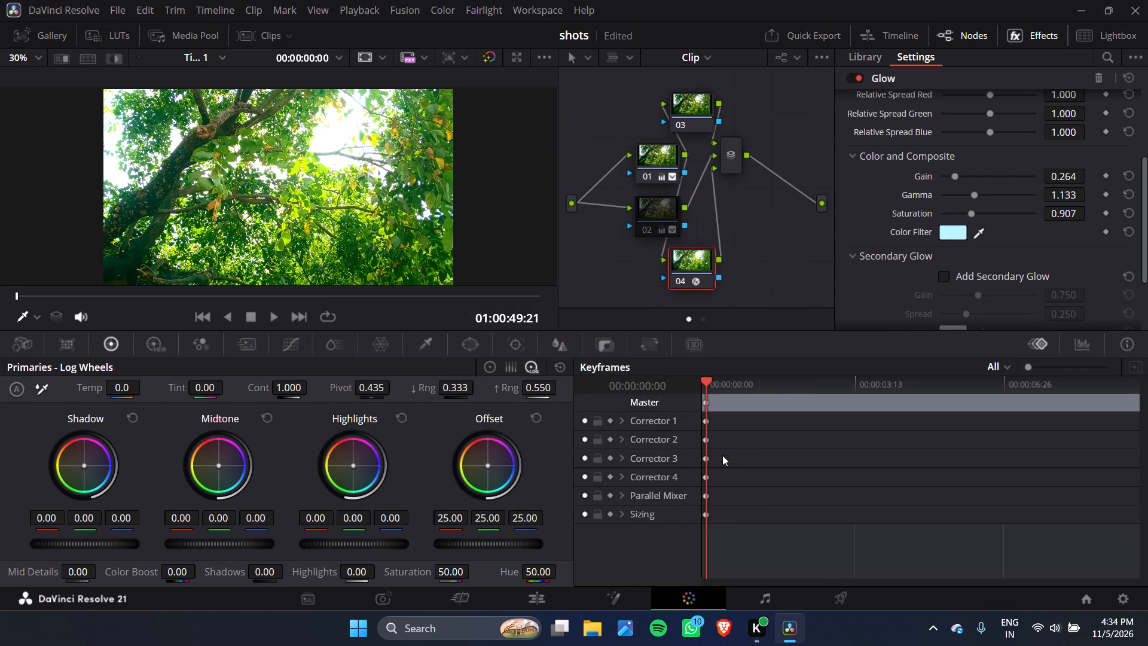
# Add a secondary glow to the Glow effect.
pyautogui.click(946, 276)
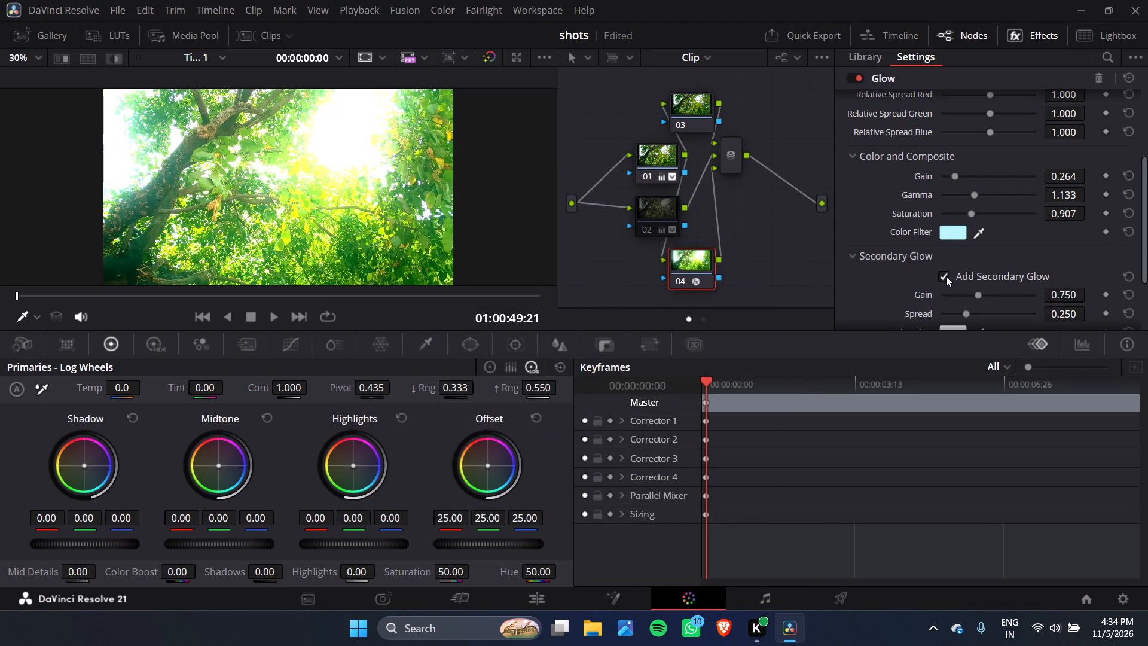
# Try green, yellow and violet-blue tints for the secondary glow's Color Filter, settling on light green #9dffa8.
pyautogui.scroll(-1, 952, 261)
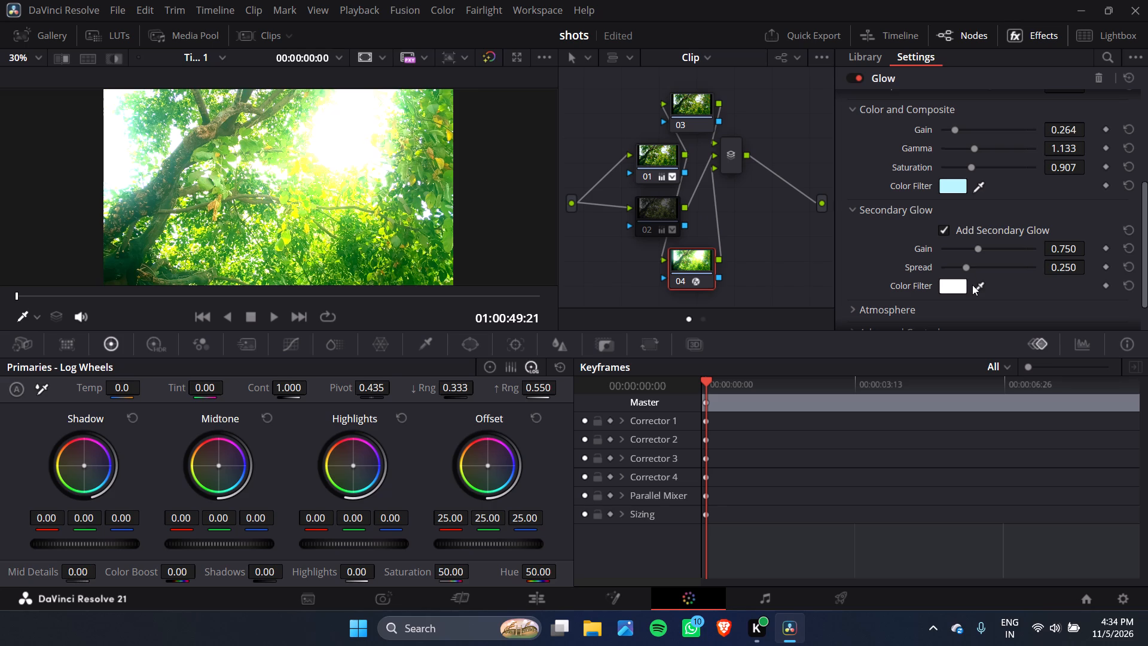
pyautogui.click(958, 285)
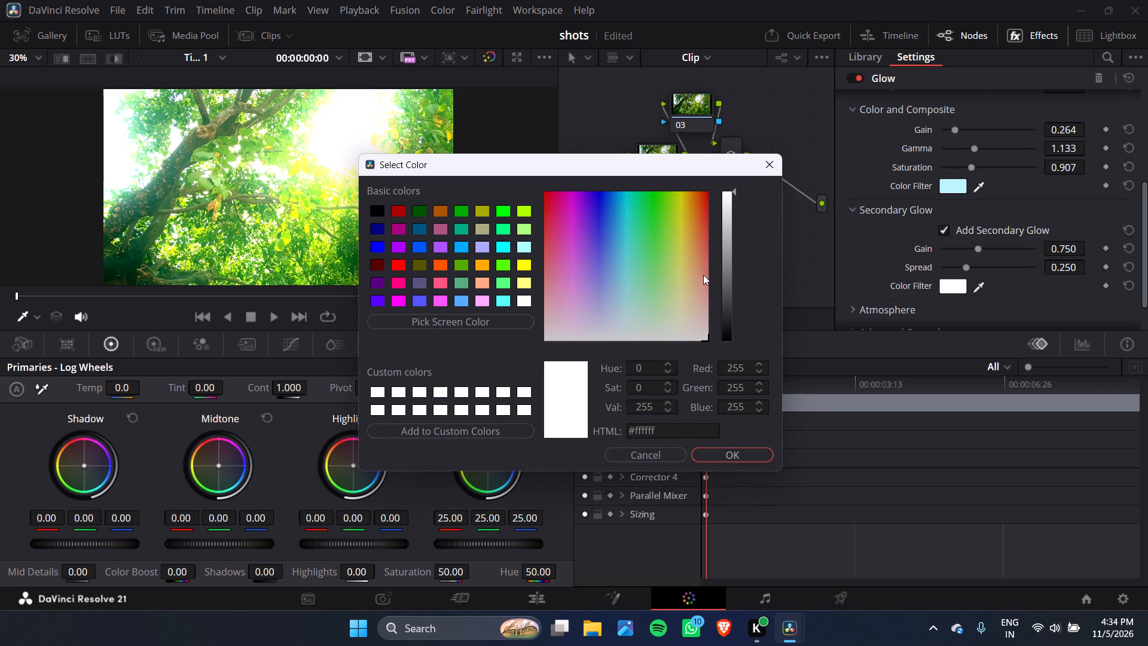
pyautogui.click(651, 281)
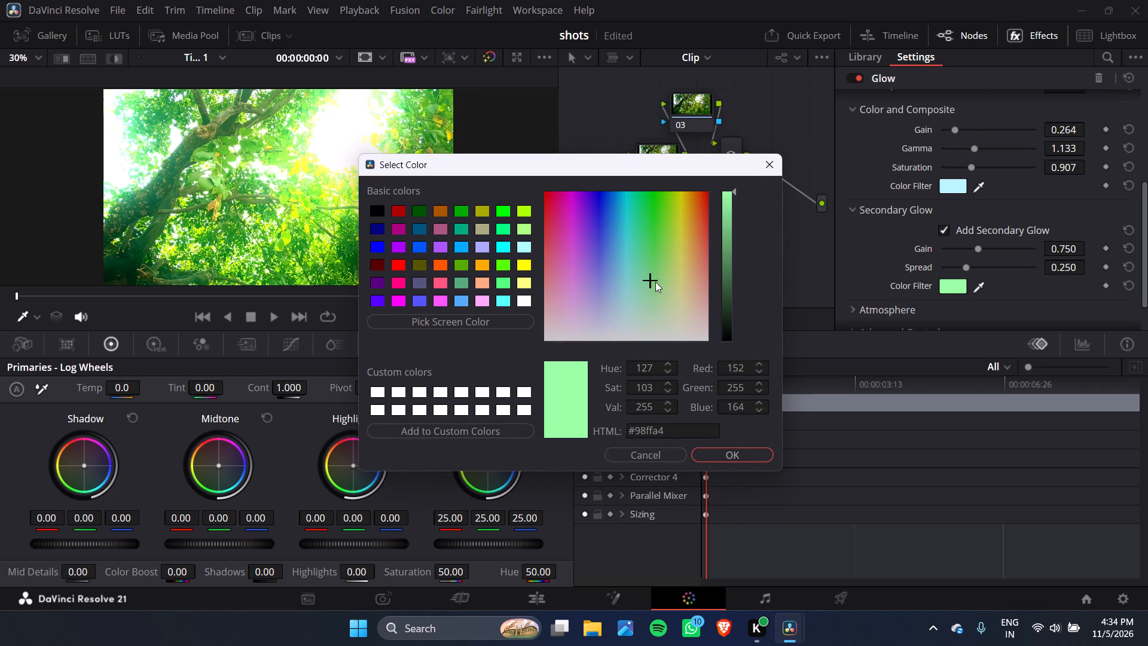
pyautogui.click(656, 286)
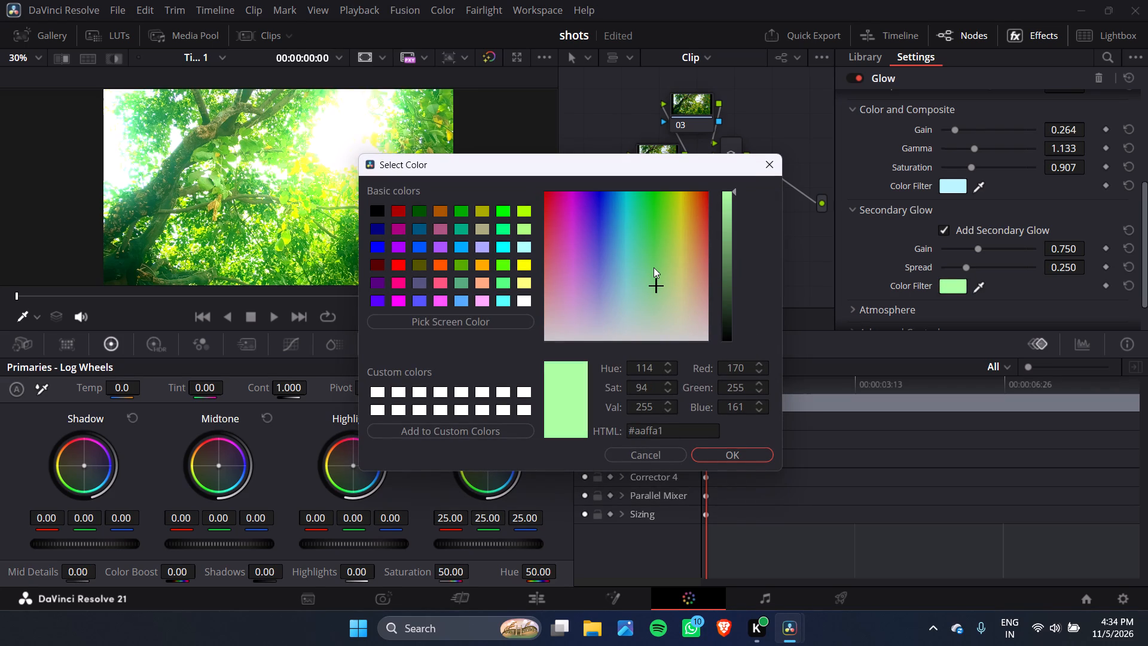
pyautogui.click(654, 269)
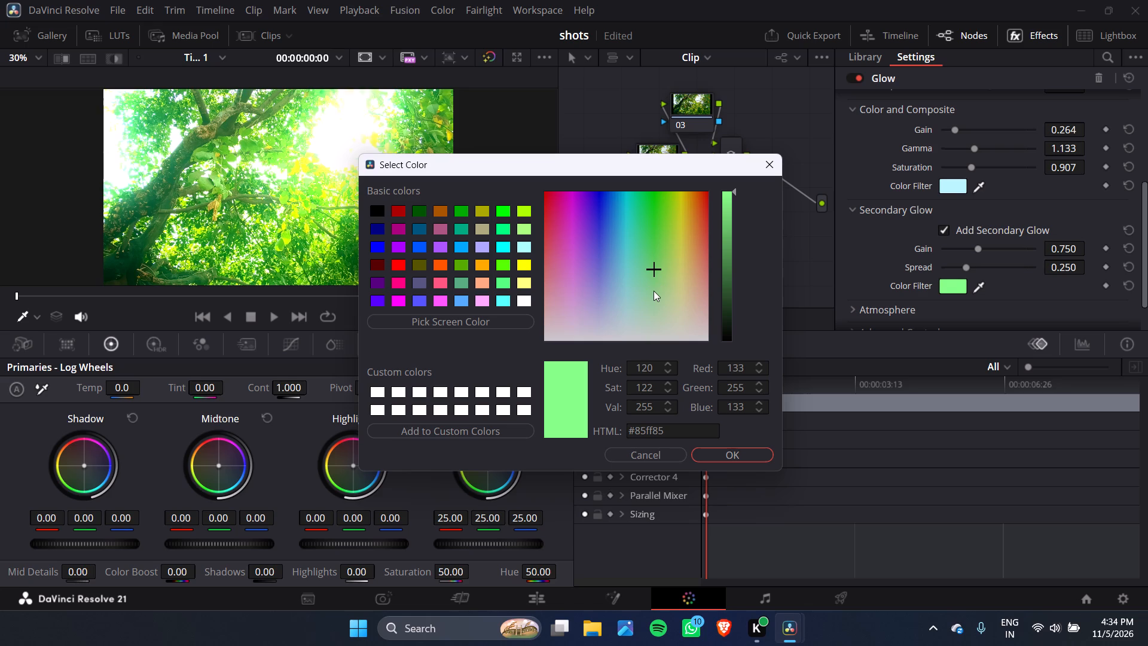
pyautogui.click(653, 211)
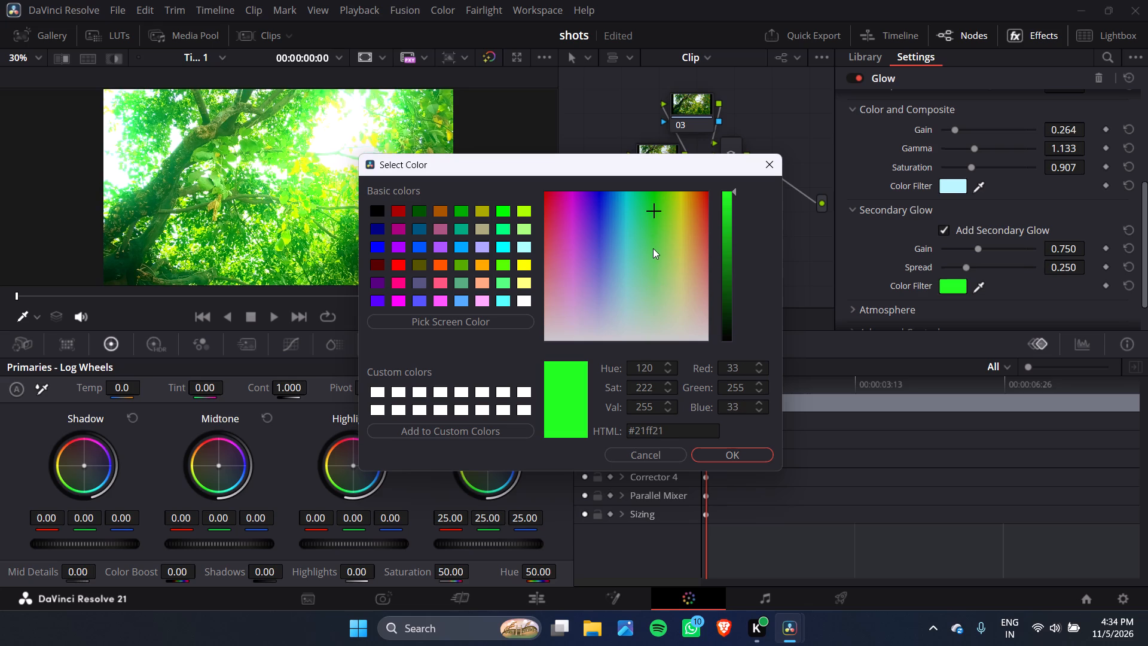
pyautogui.click(653, 255)
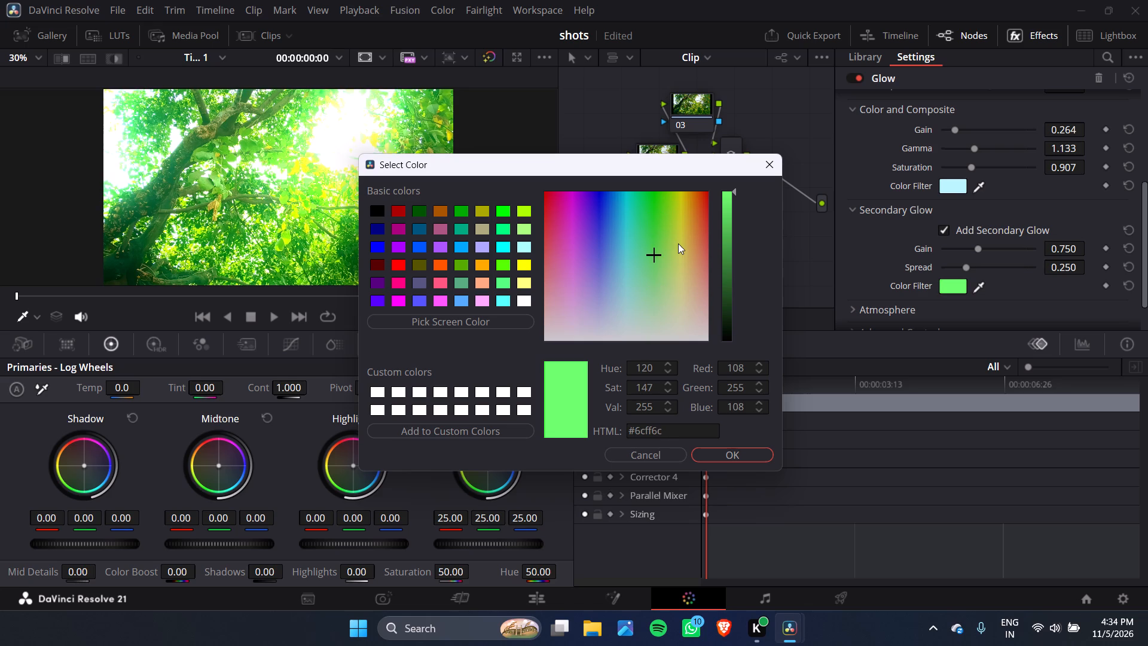
pyautogui.click(681, 243)
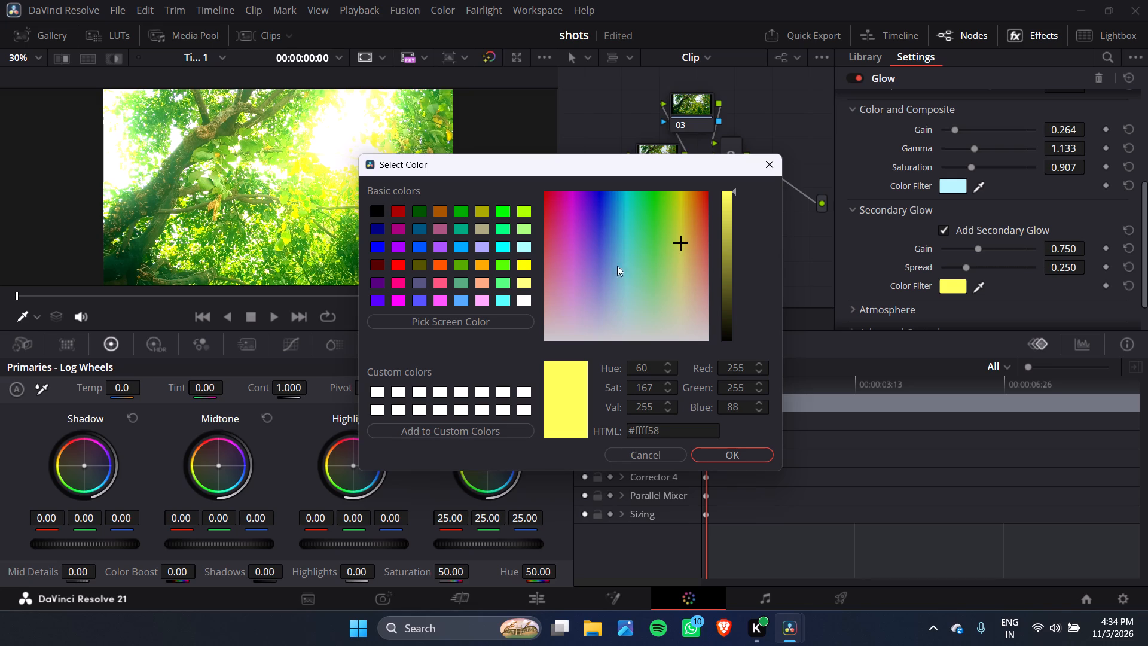
pyautogui.click(598, 259)
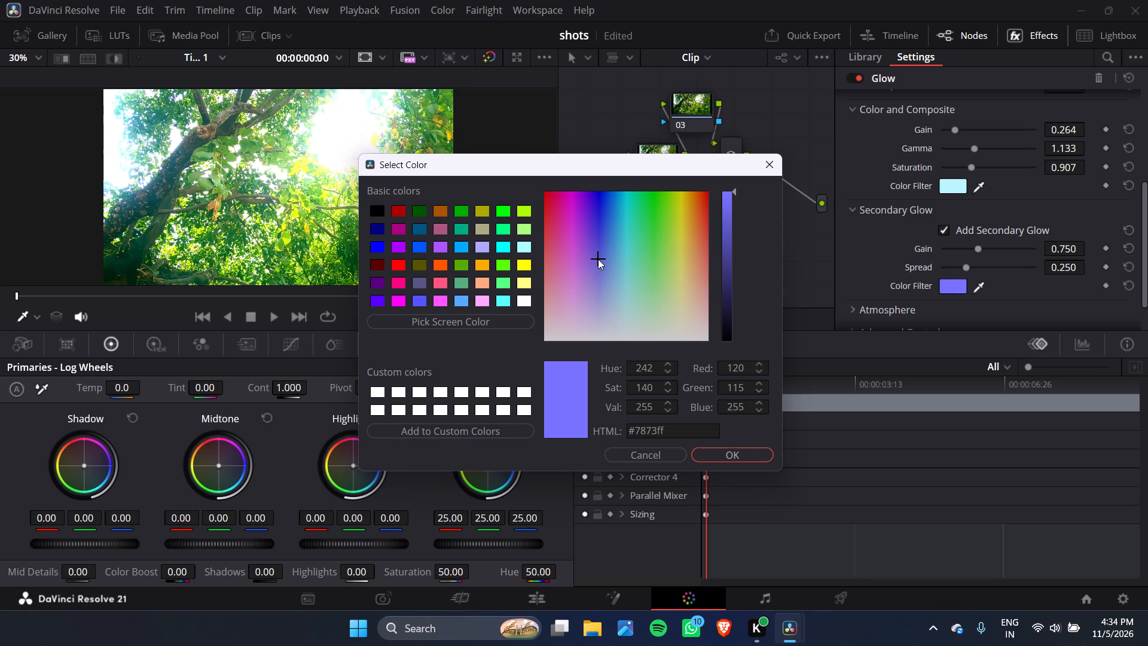
pyautogui.click(653, 266)
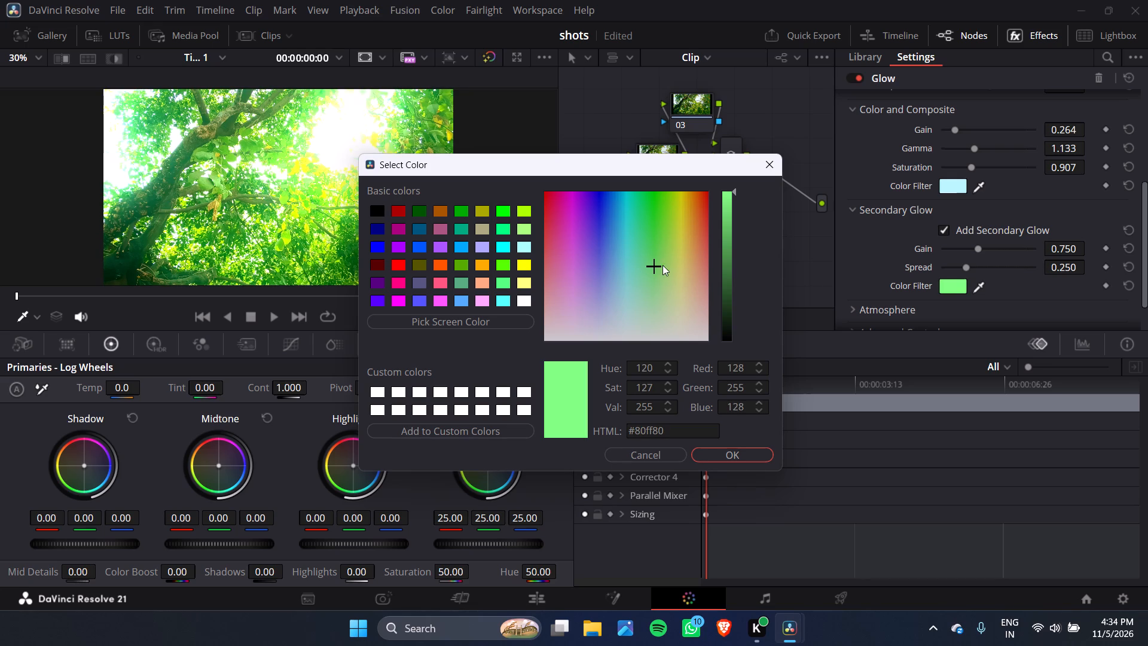
pyautogui.click(675, 265)
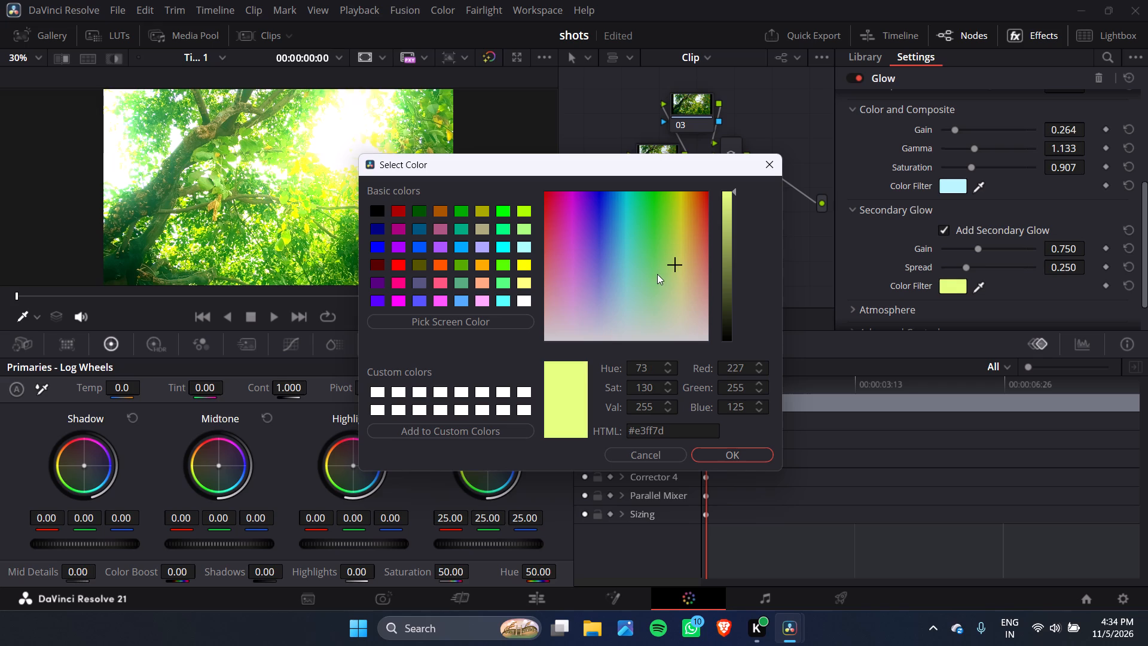
pyautogui.click(656, 276)
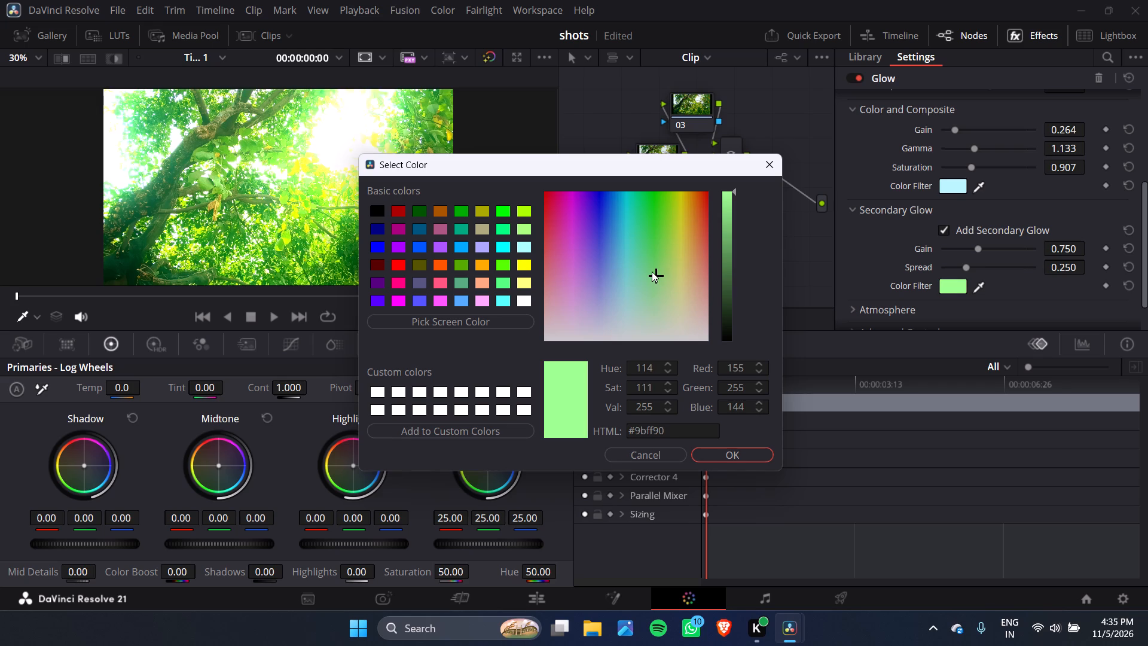
pyautogui.click(651, 272)
pyautogui.click(648, 280)
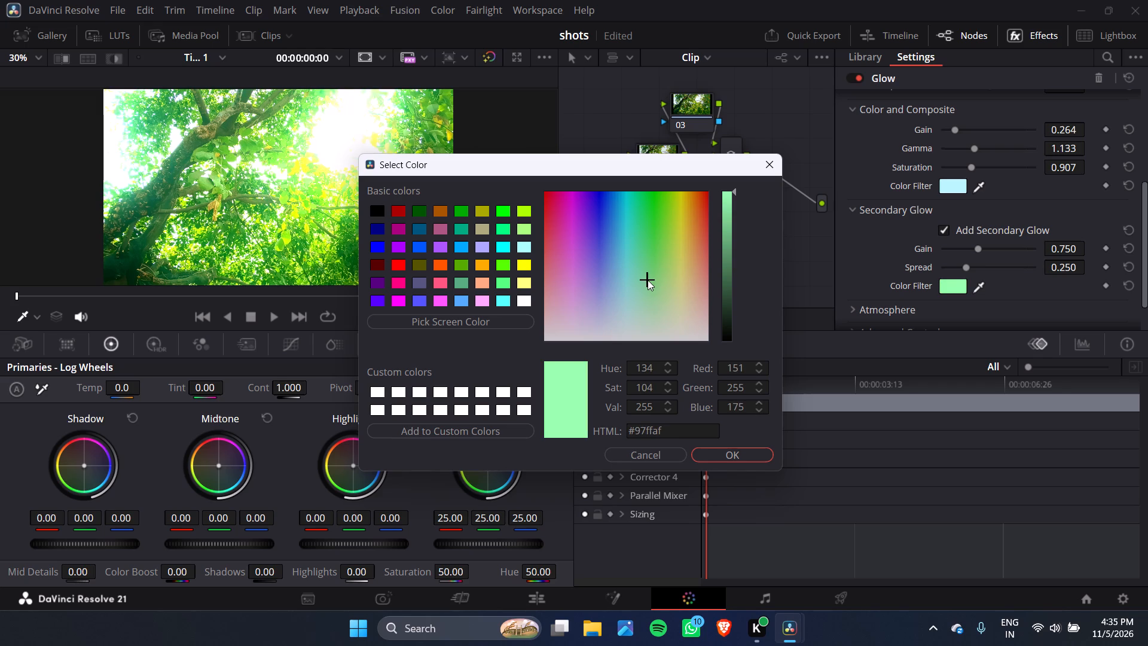
pyautogui.click(648, 262)
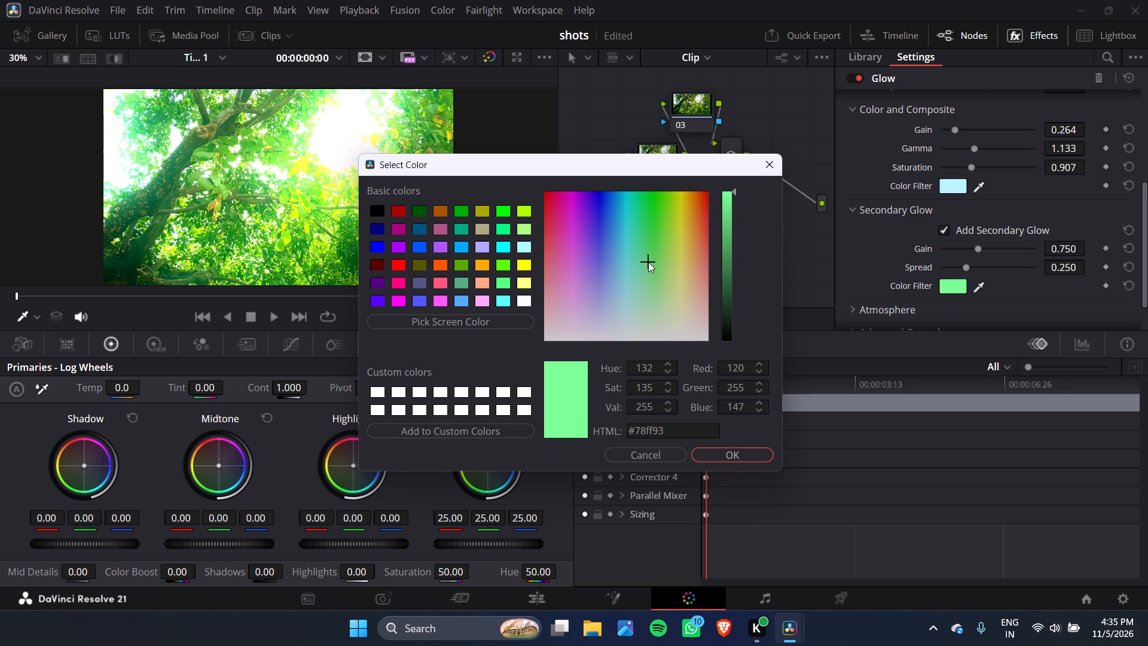
pyautogui.click(650, 284)
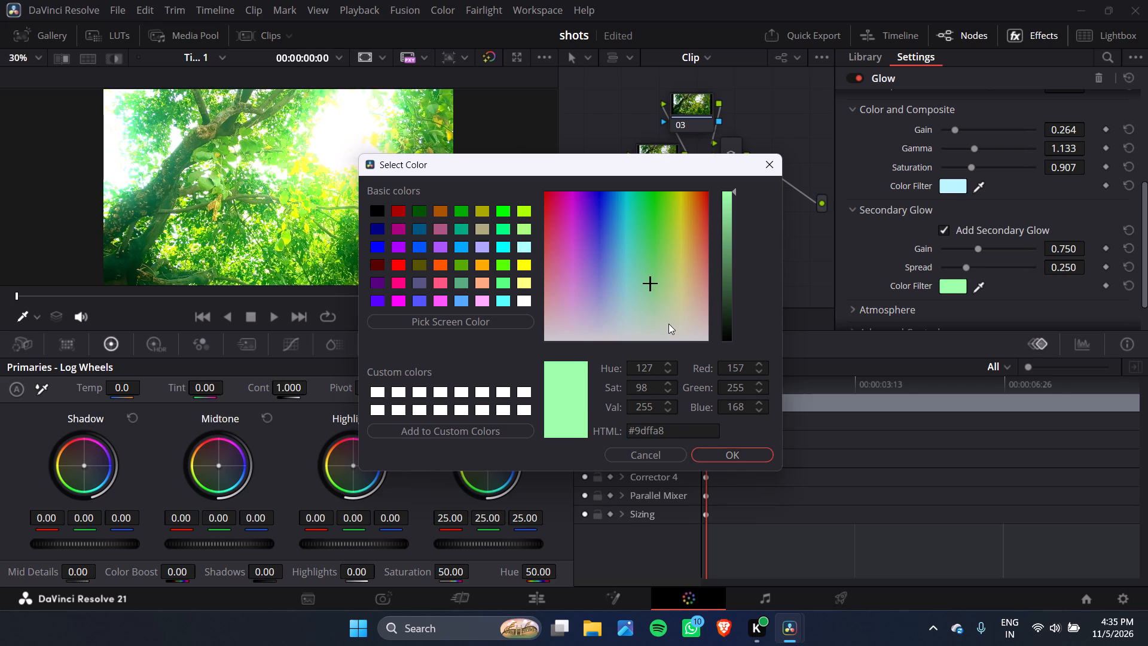
pyautogui.click(709, 461)
pyautogui.click(716, 452)
# Set the secondary glow's Gain to 0.326.
pyautogui.click(957, 247)
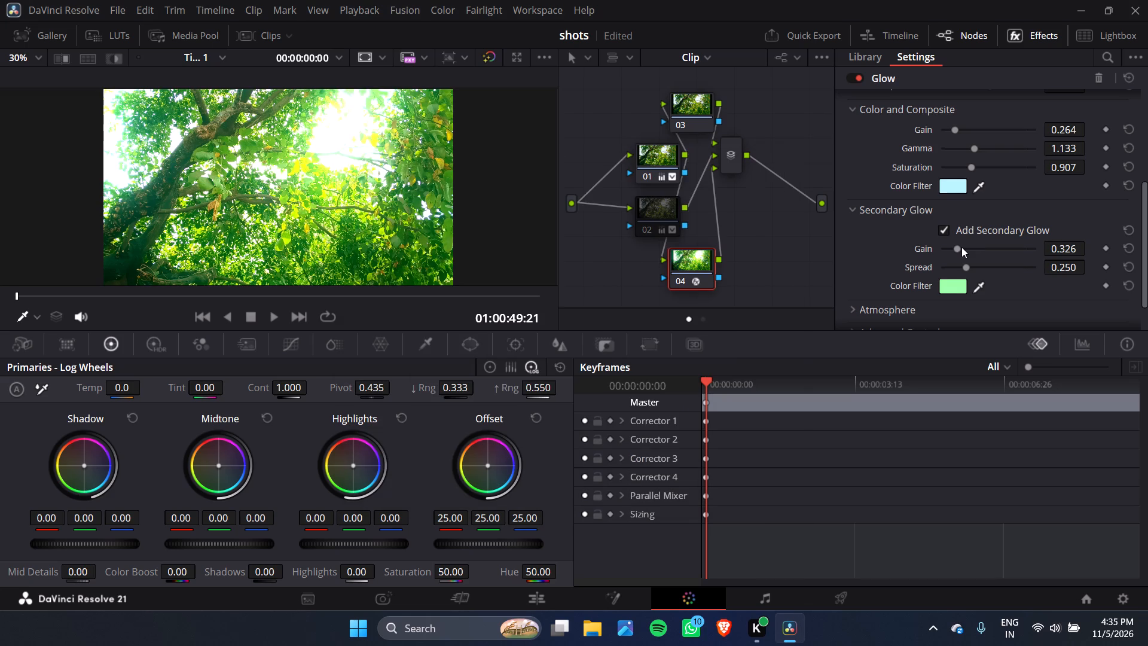
# Set the main glow's Saturation to 0.581 under Color and Composite.
pyautogui.click(961, 166)
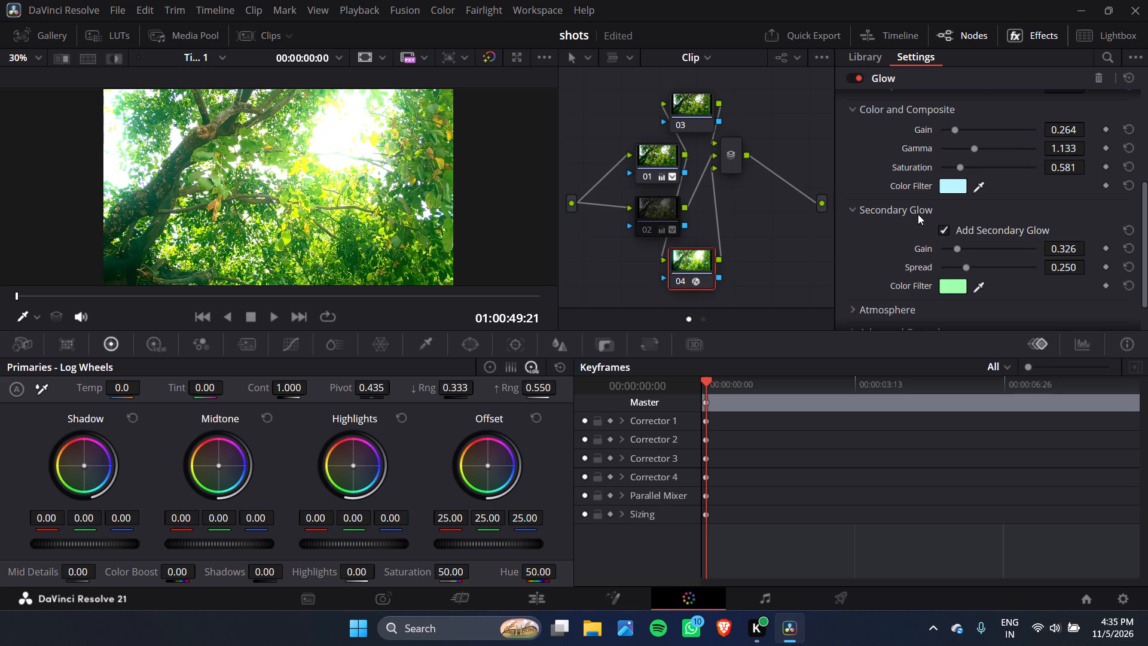
# Compare the image with the secondary glow switched off and back on.
pyautogui.click(945, 228)
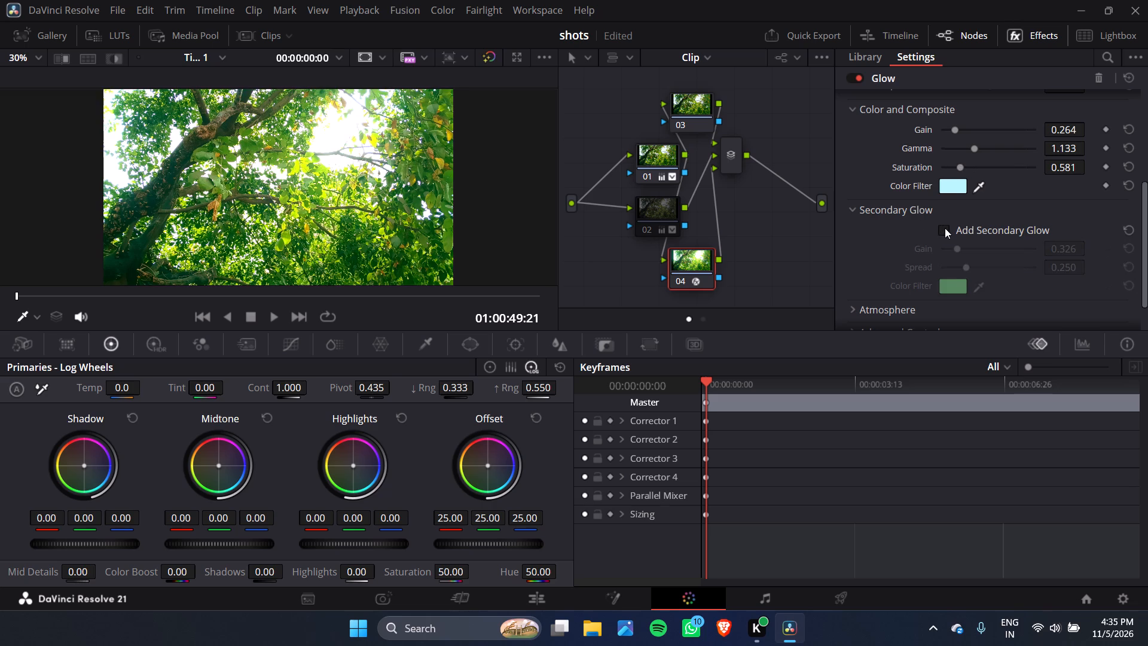
pyautogui.click(945, 228)
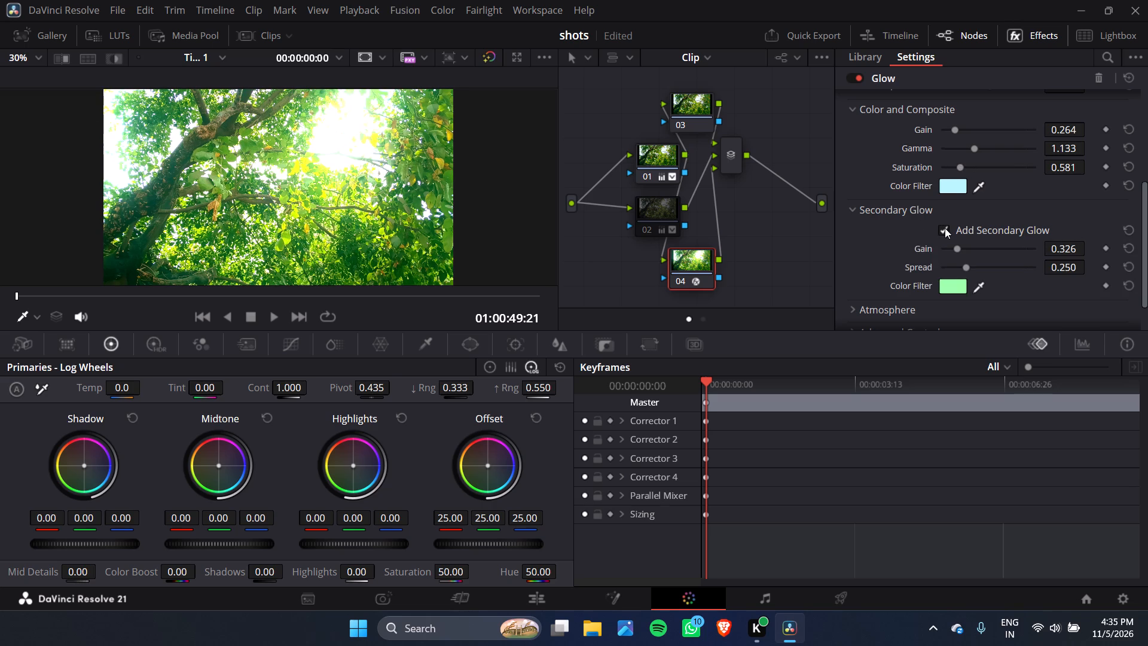
# Try the main glow's Gamma at 0.764, then set it to 1.155 under Color and Composite.
pyautogui.click(961, 148)
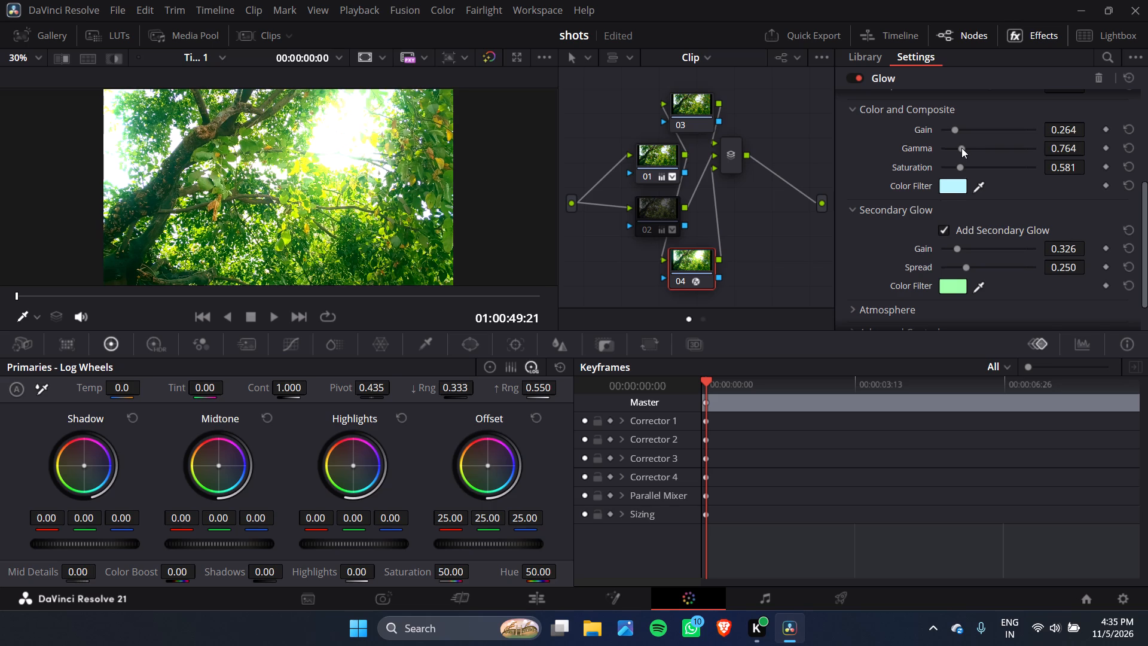
pyautogui.click(975, 148)
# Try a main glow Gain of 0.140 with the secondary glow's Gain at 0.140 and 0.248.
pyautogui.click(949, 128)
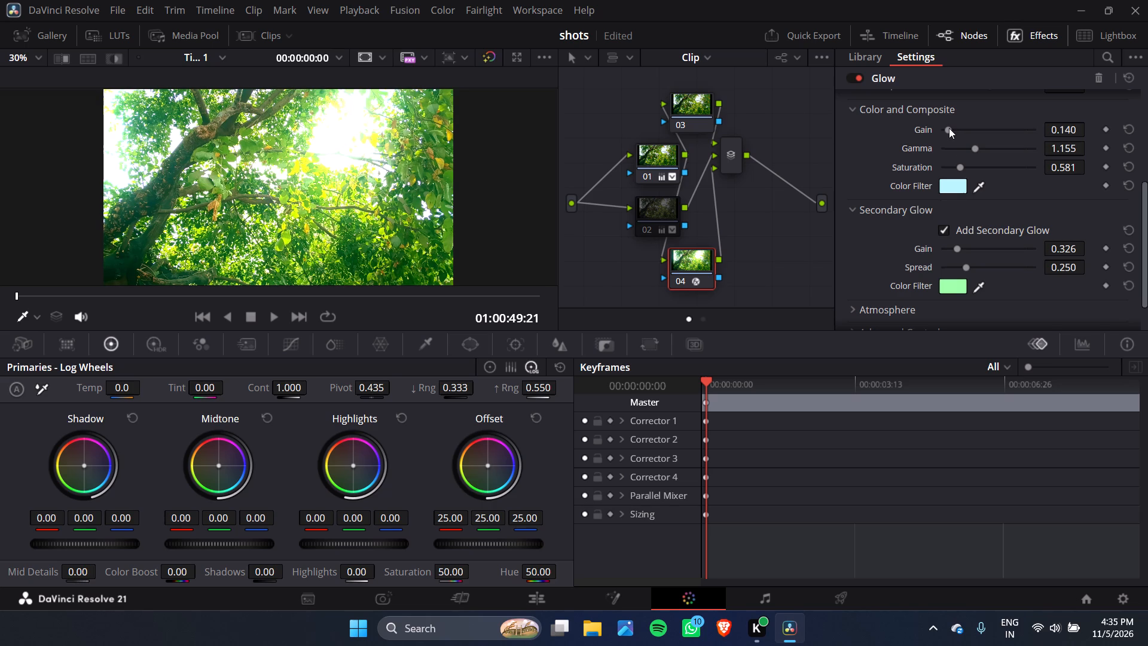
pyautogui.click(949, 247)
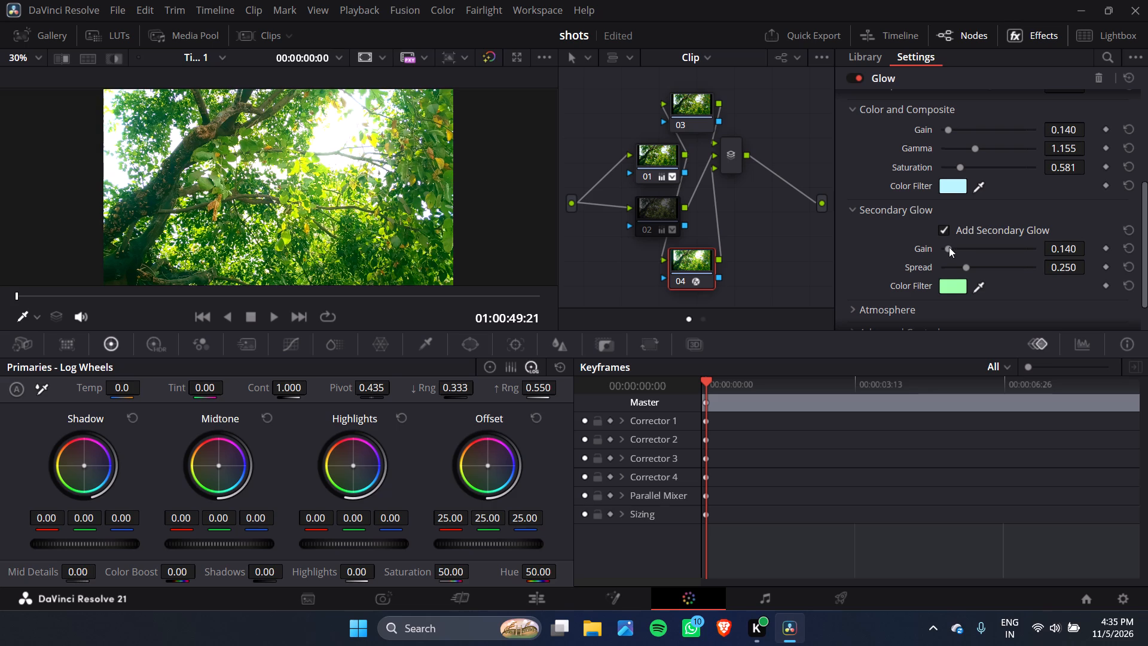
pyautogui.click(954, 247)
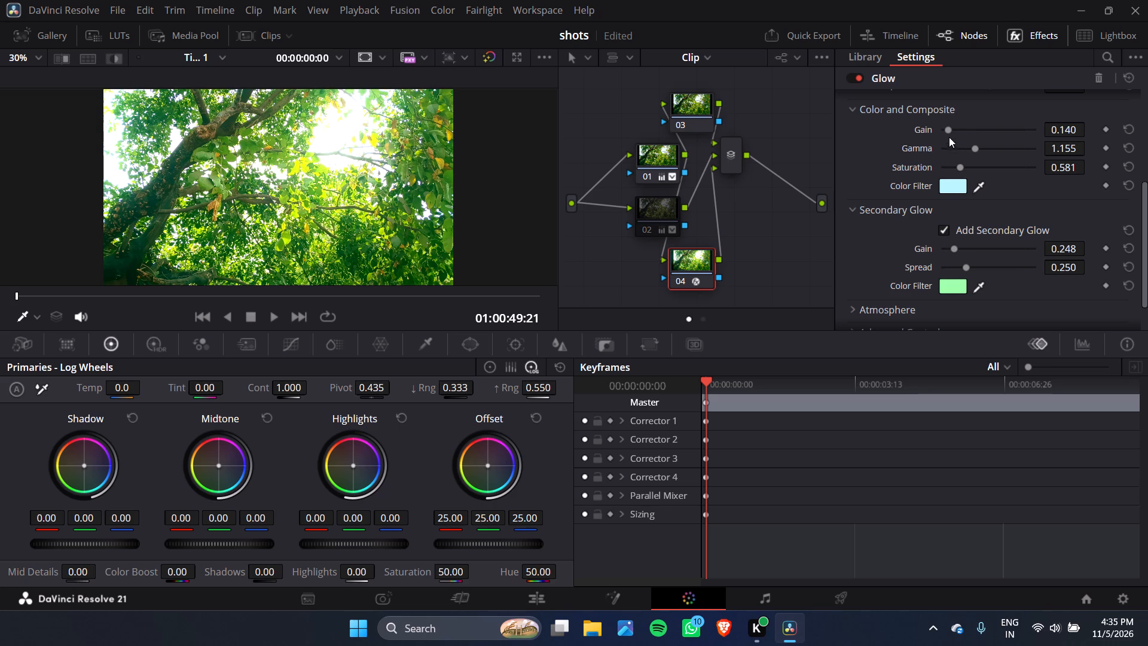
# Compare the main glow's Gain at zero and at 0.589, settling on 0.310.
pyautogui.moveTo(948, 131); pyautogui.dragTo(938, 131)
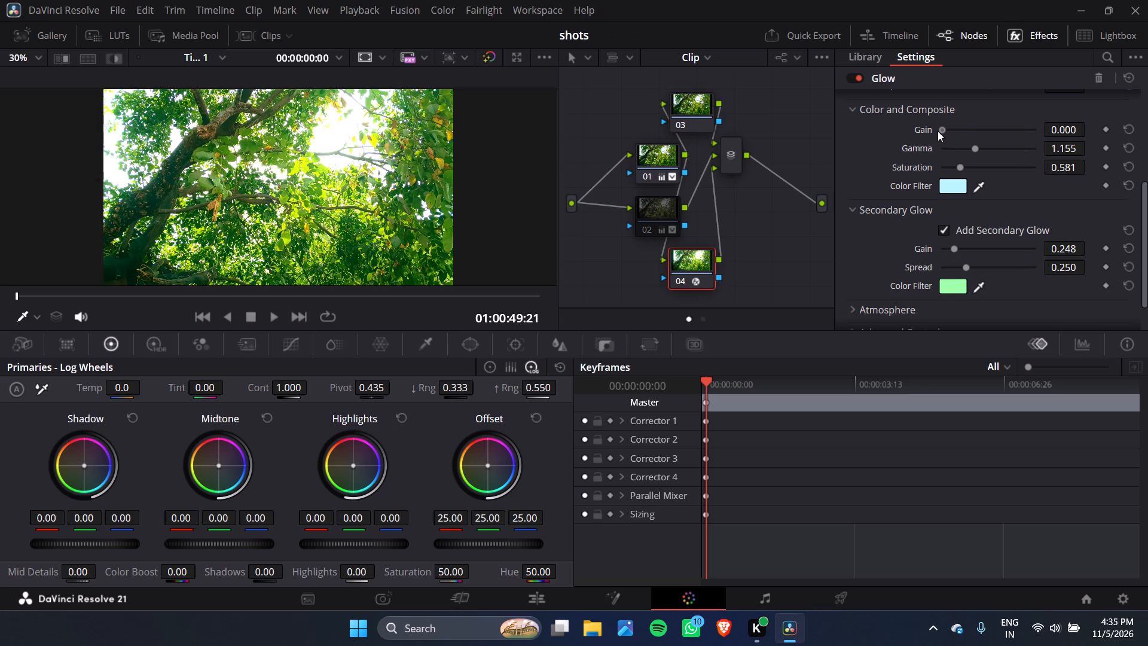
pyautogui.moveTo(938, 131); pyautogui.dragTo(960, 130)
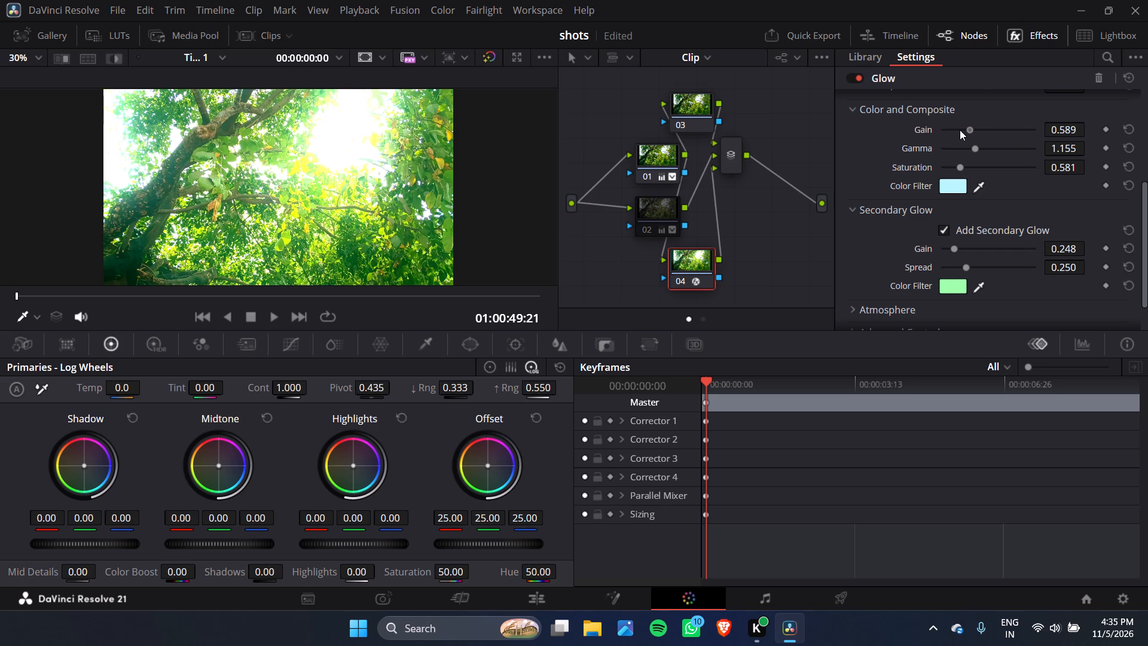
pyautogui.moveTo(960, 130); pyautogui.dragTo(957, 131)
# Try the secondary glow's Gain at 0.884, then set it to 0.264.
pyautogui.click(960, 246)
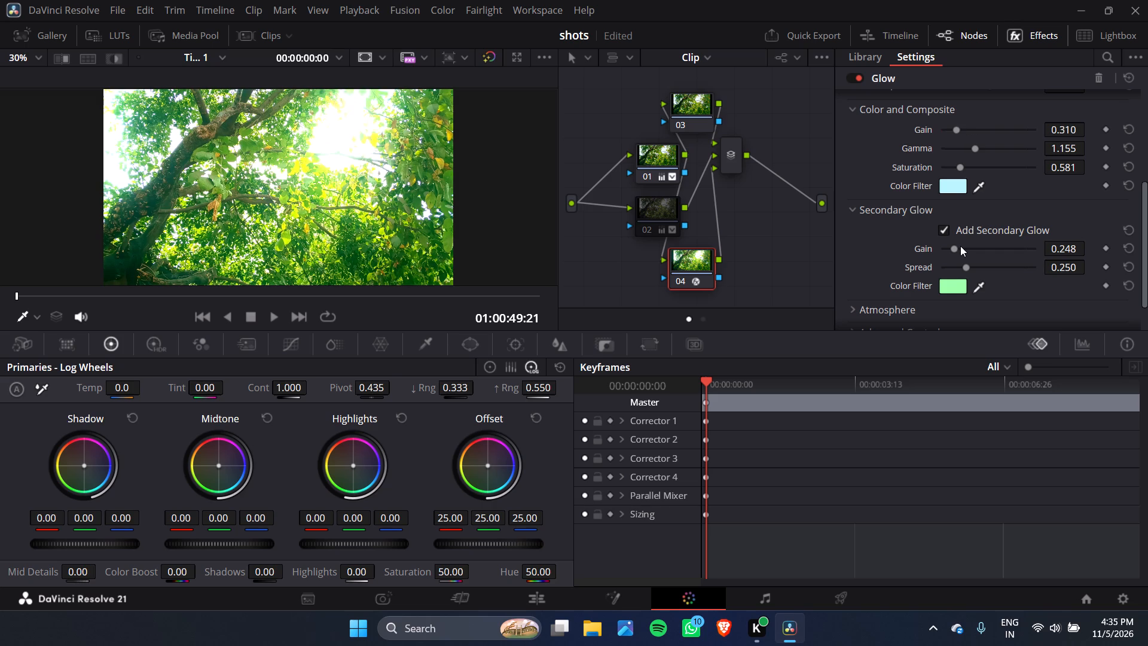
pyautogui.click(984, 245)
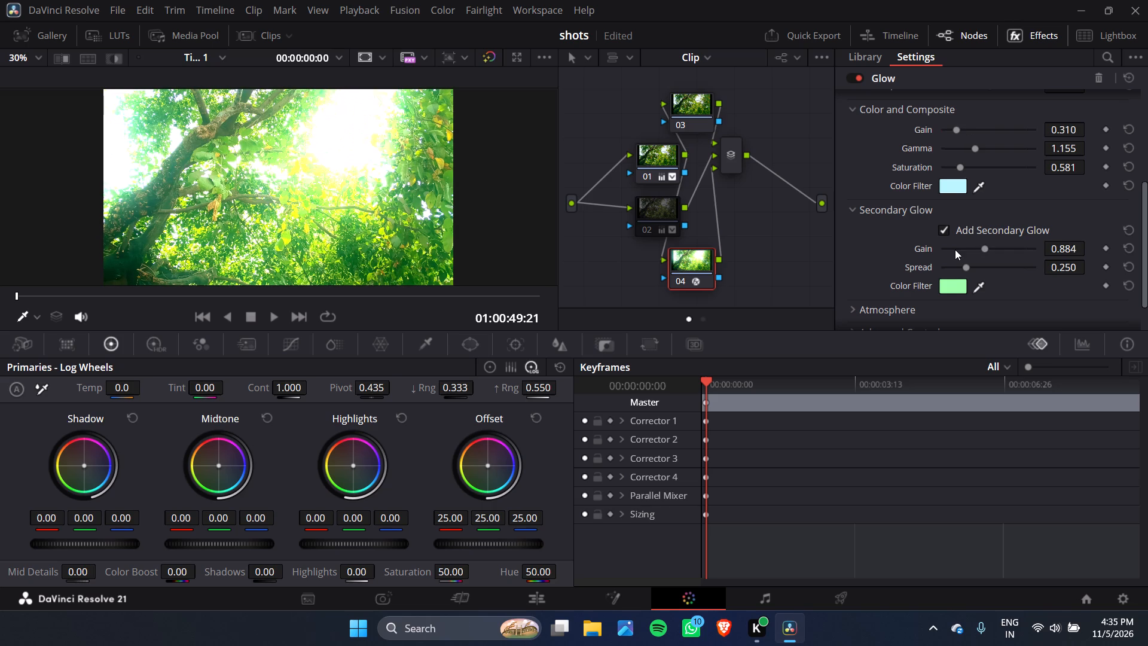
pyautogui.click(955, 249)
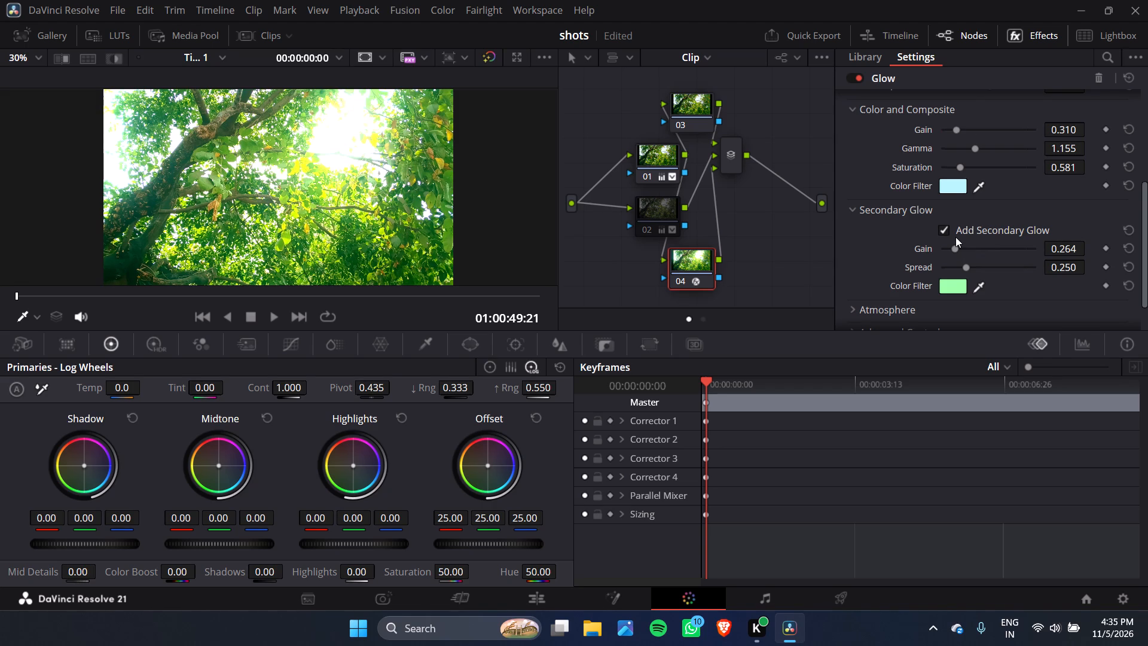
# Add Atmosphere to the Glow effect.
pyautogui.scroll(-2, 955, 237)
pyautogui.click(883, 269)
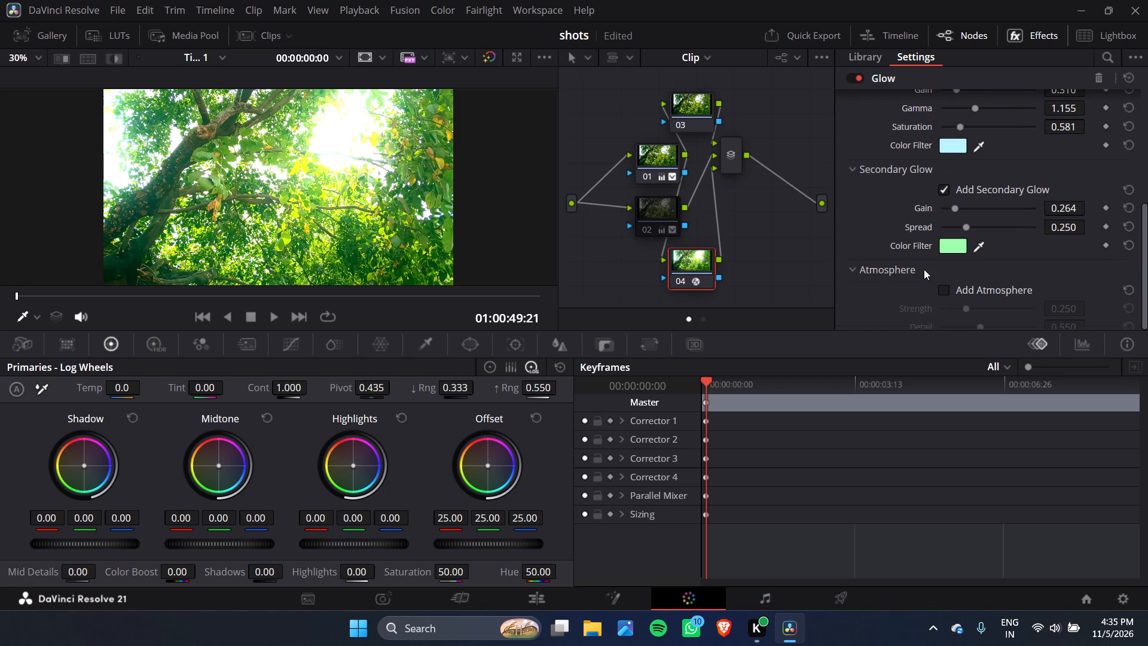
pyautogui.click(941, 289)
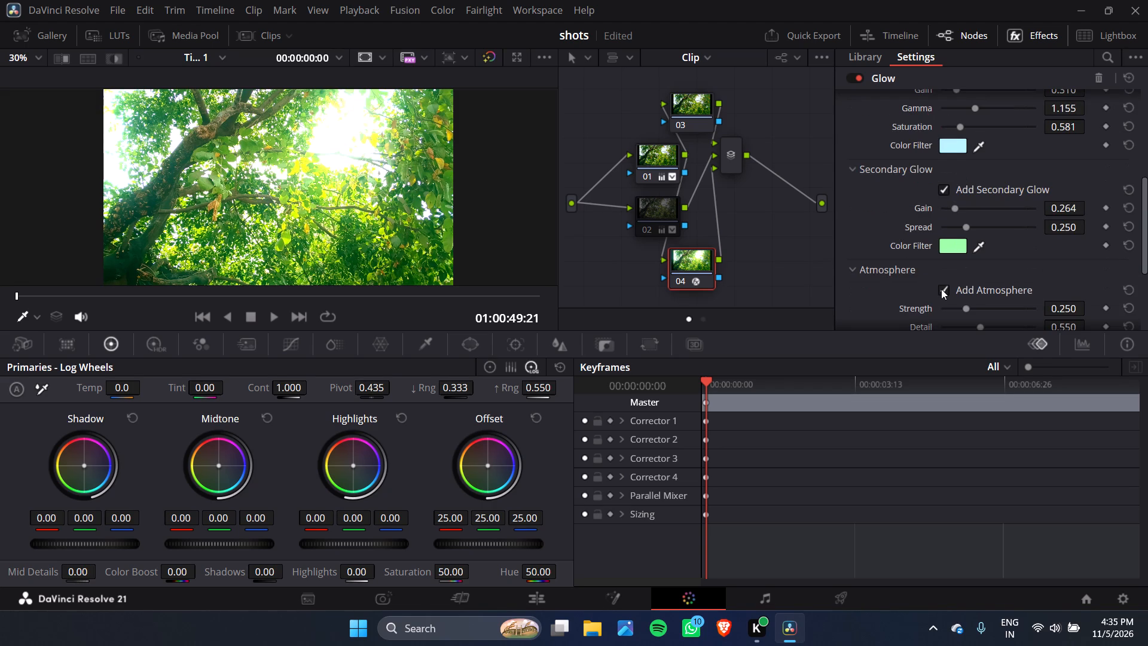
# Raise the Atmosphere Strength to 0.643 and on to 0.922.
pyautogui.scroll(-1, 951, 288)
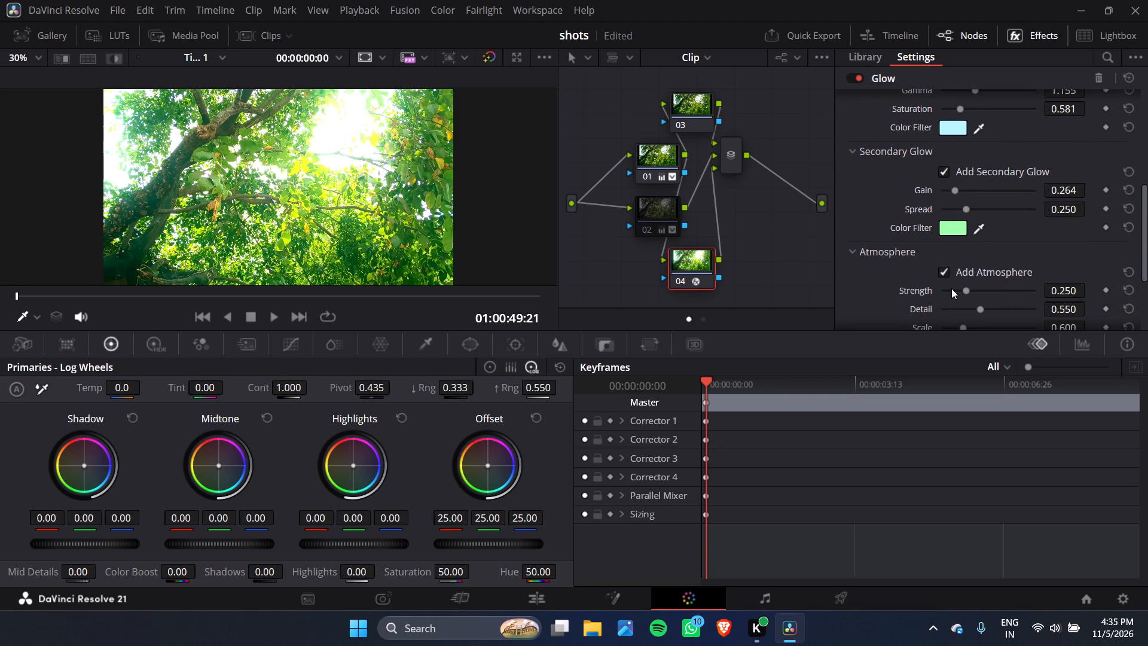
pyautogui.scroll(-1, 951, 288)
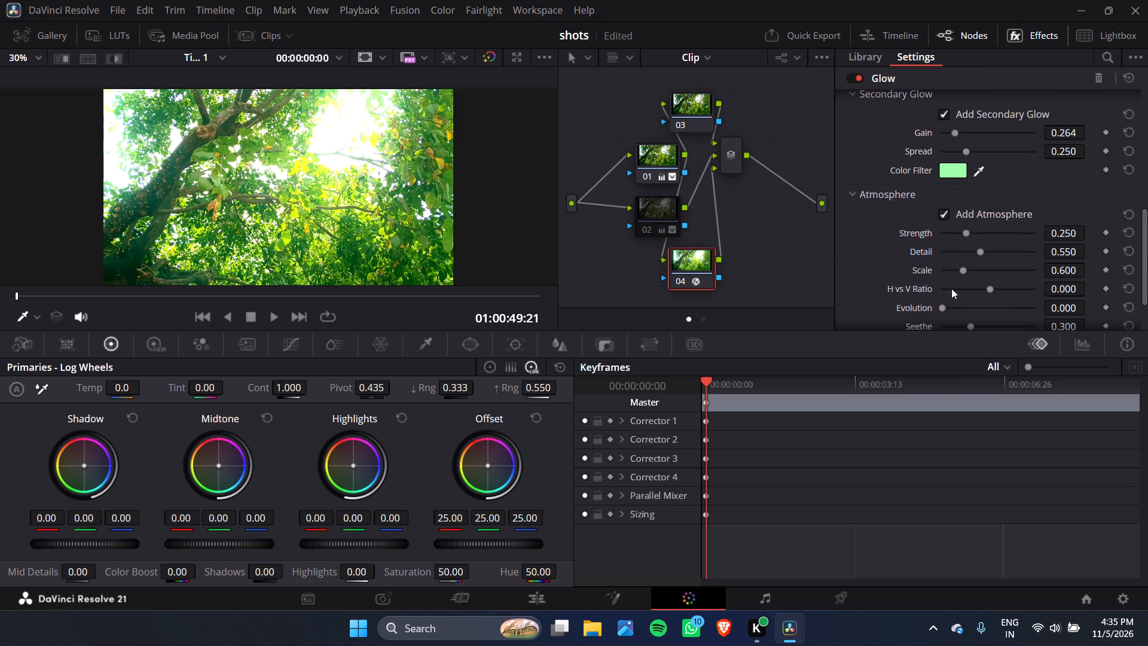
pyautogui.scroll(-1, 951, 288)
pyautogui.click(1004, 230)
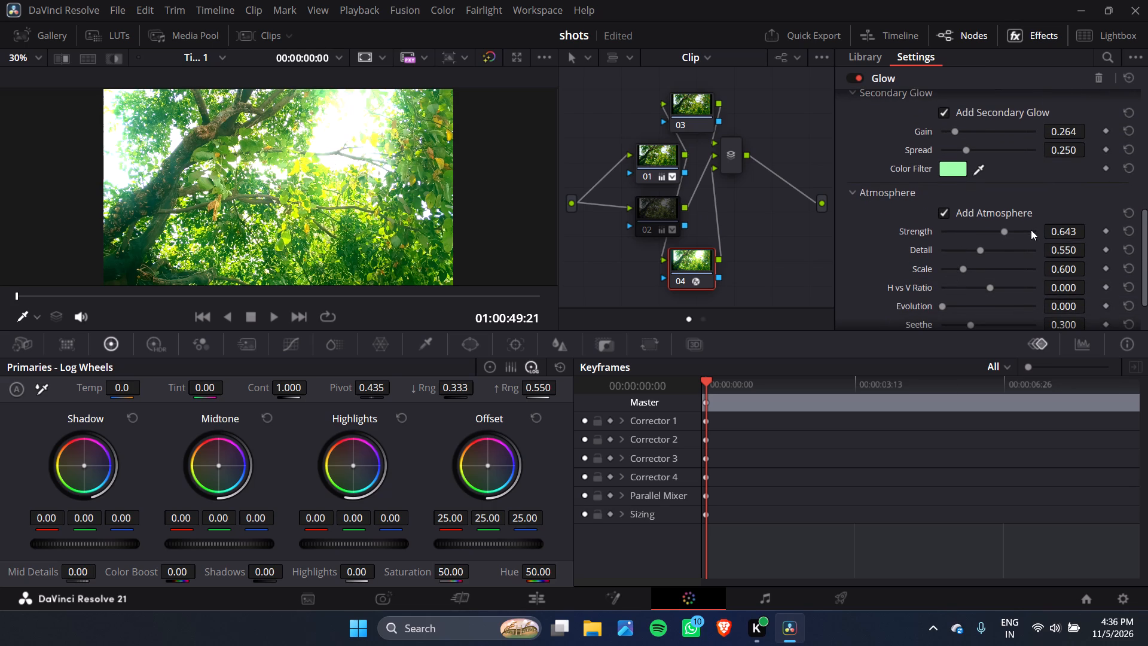
pyautogui.click(1031, 230)
# Try the Atmosphere Detail at 0.727 and 0.308, settling on 0.378.
pyautogui.click(1003, 247)
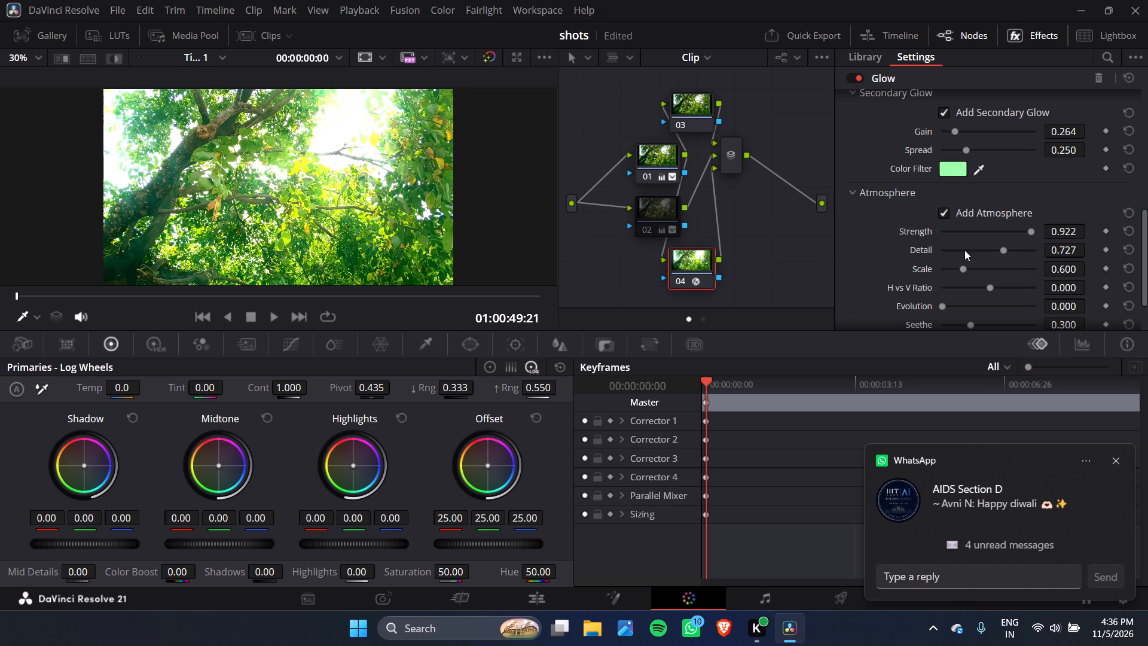
pyautogui.click(949, 249)
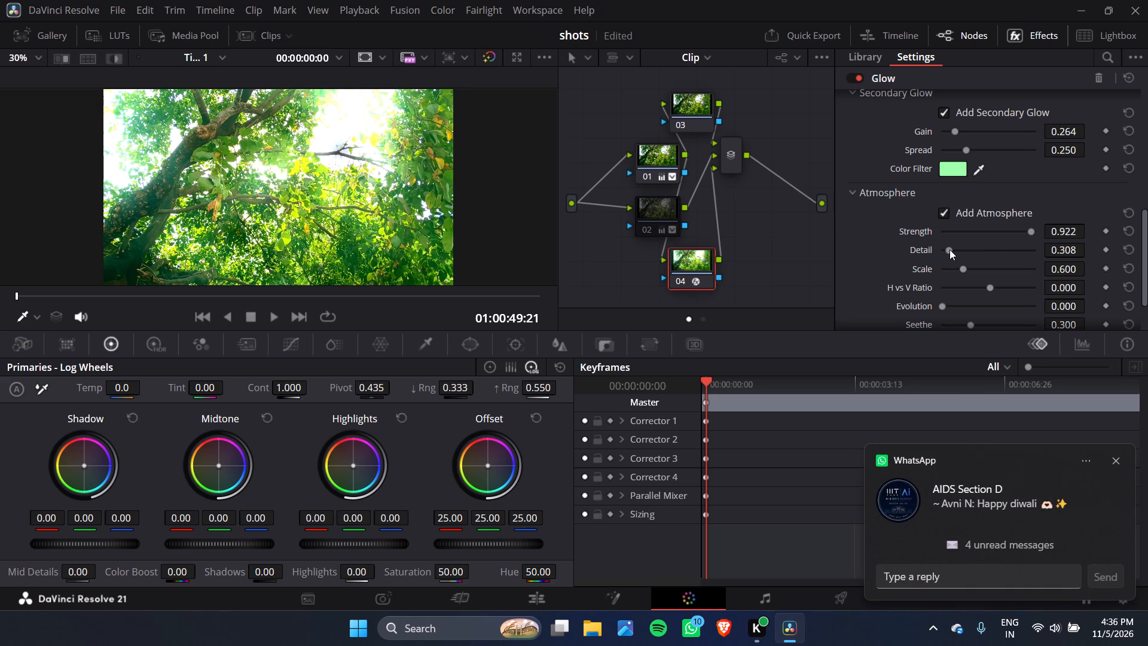
pyautogui.click(958, 249)
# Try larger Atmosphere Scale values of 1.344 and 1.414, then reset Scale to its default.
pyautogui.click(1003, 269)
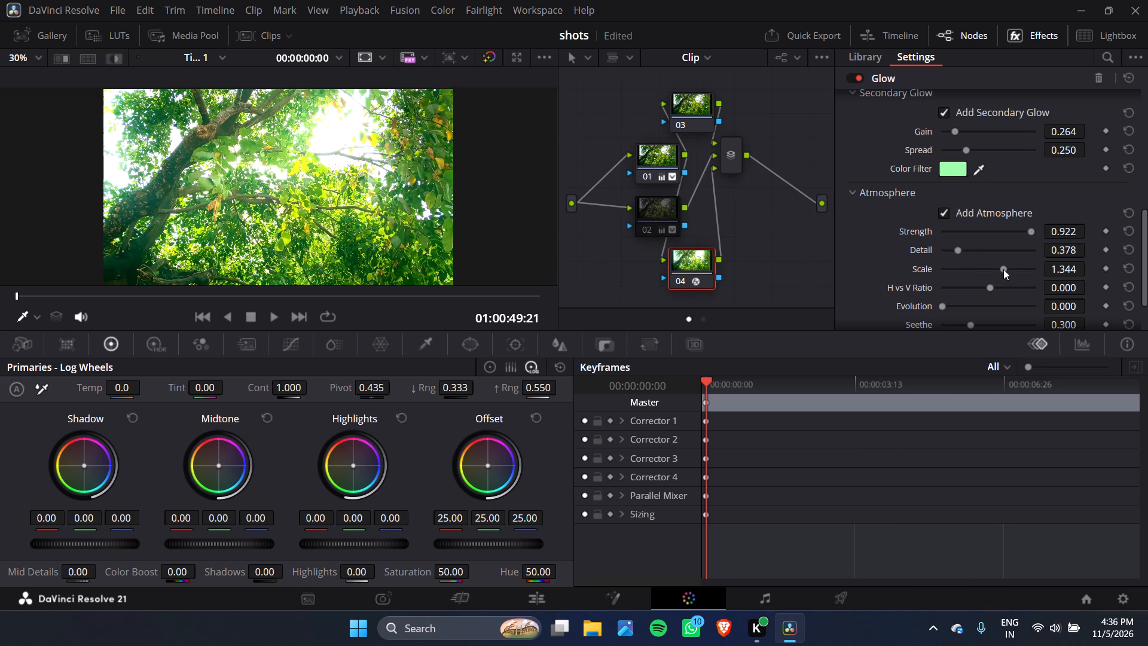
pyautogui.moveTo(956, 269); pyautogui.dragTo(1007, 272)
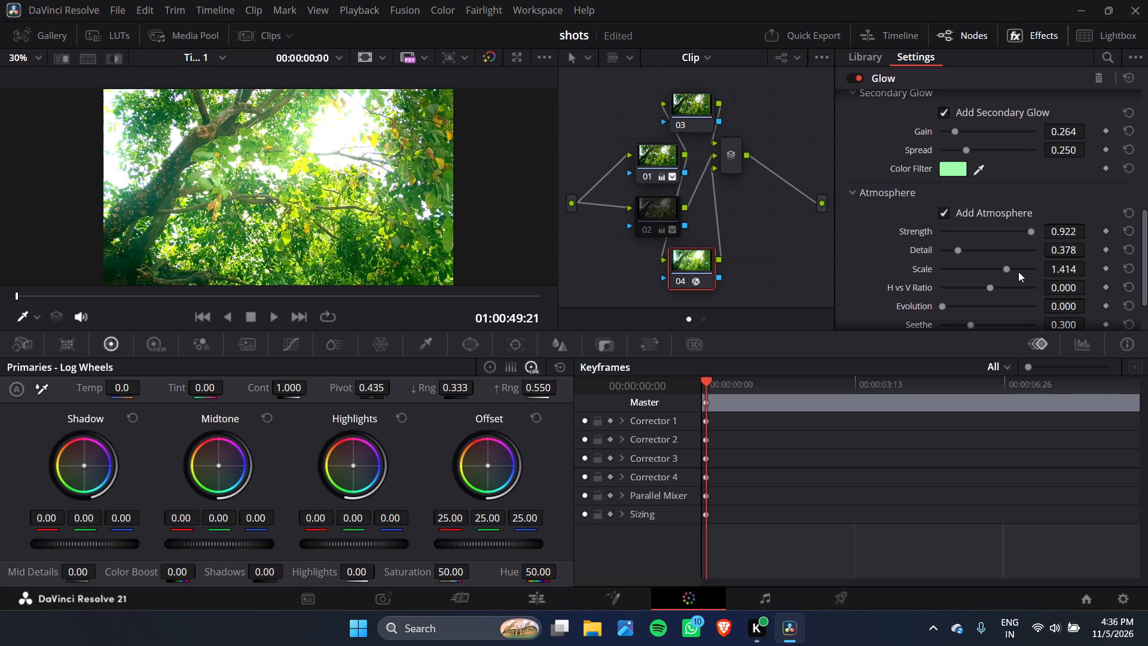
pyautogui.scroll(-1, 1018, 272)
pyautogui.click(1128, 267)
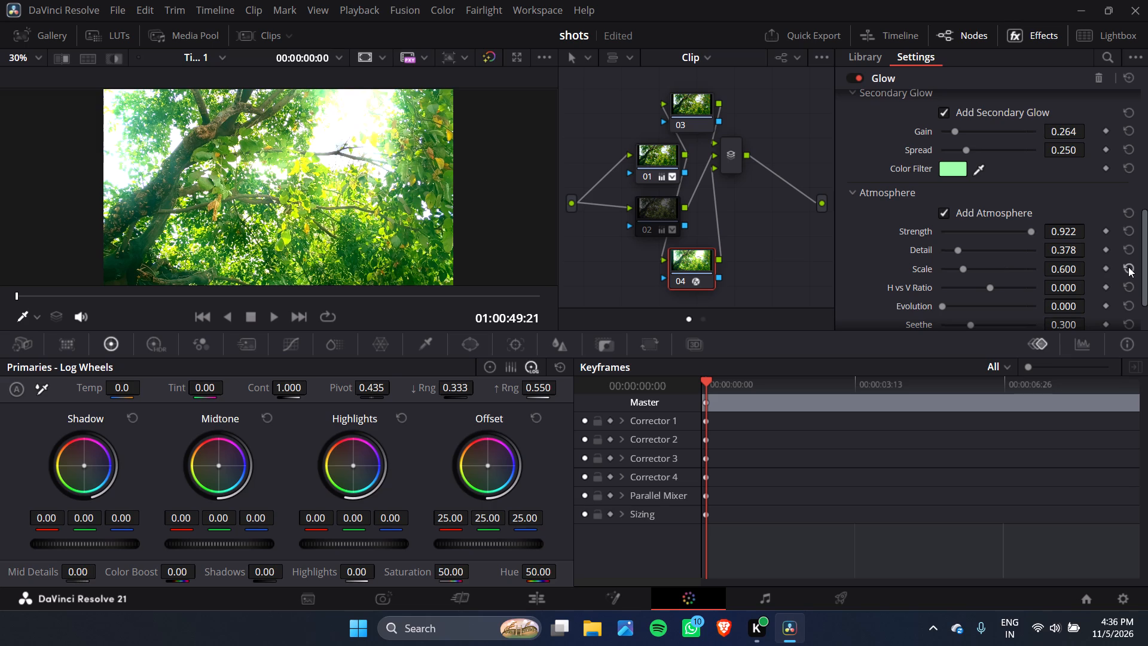
# Compare the Atmosphere Scale at 1.316 and 0.256, then set it to about 1.86.
pyautogui.click(1002, 266)
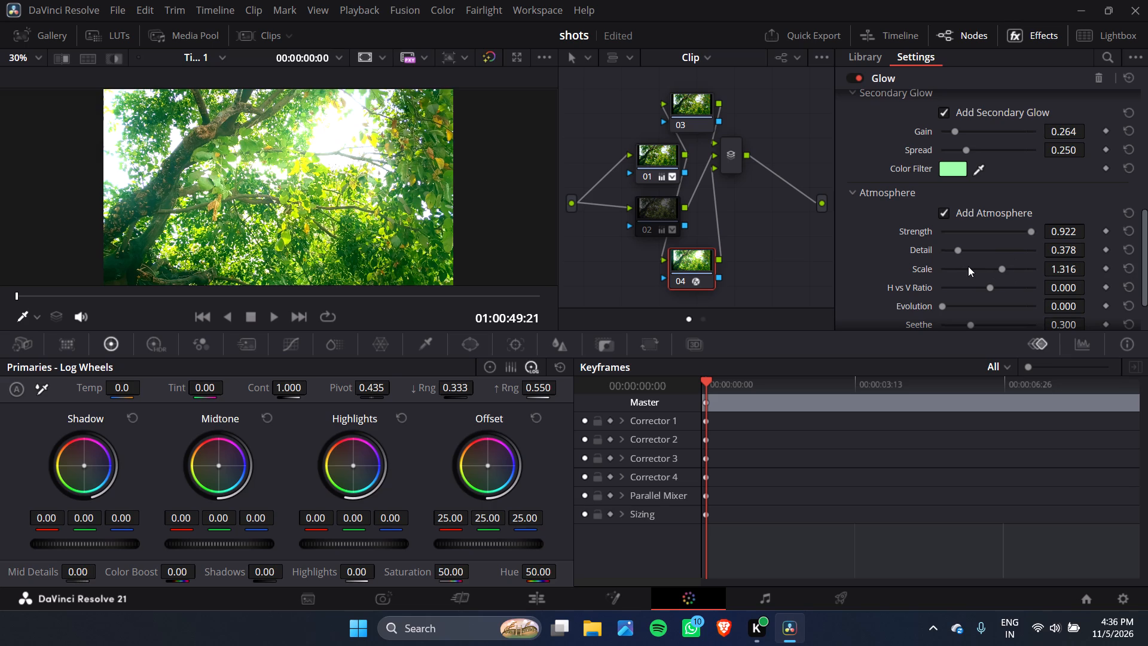
pyautogui.click(945, 267)
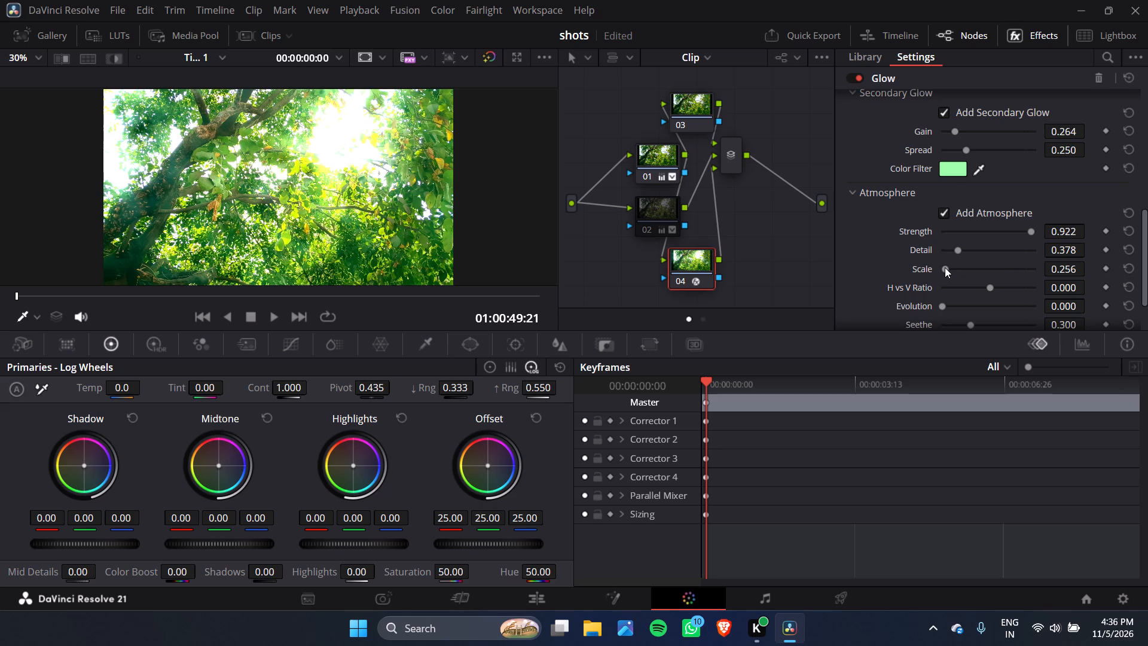
pyautogui.click(1031, 268)
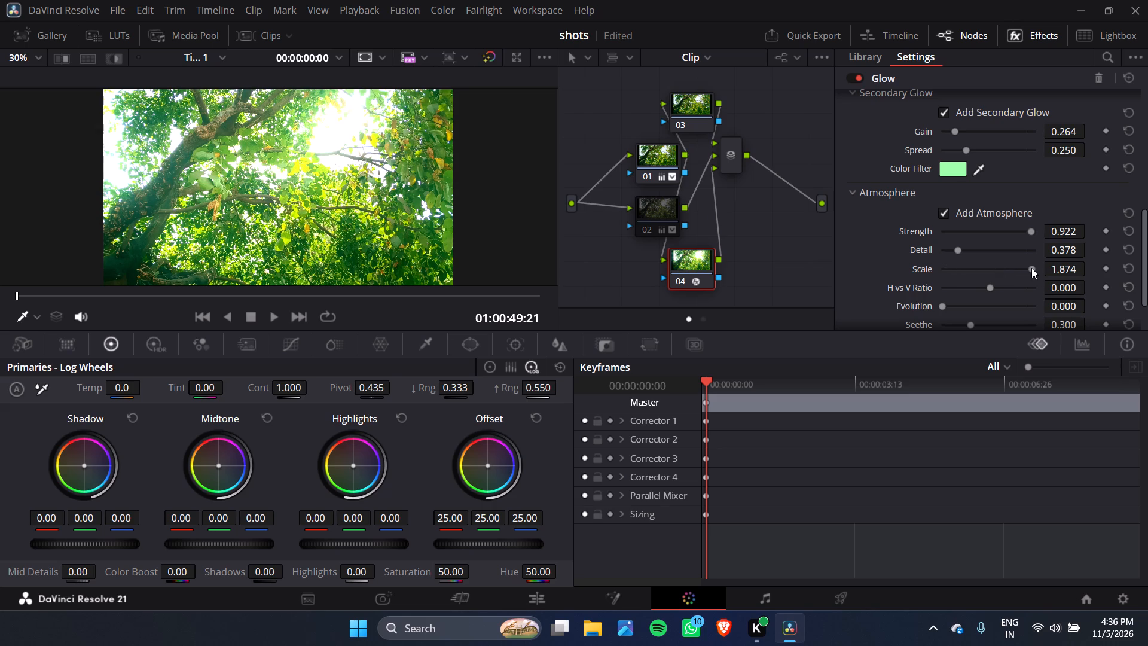
pyautogui.scroll(-3, 1016, 267)
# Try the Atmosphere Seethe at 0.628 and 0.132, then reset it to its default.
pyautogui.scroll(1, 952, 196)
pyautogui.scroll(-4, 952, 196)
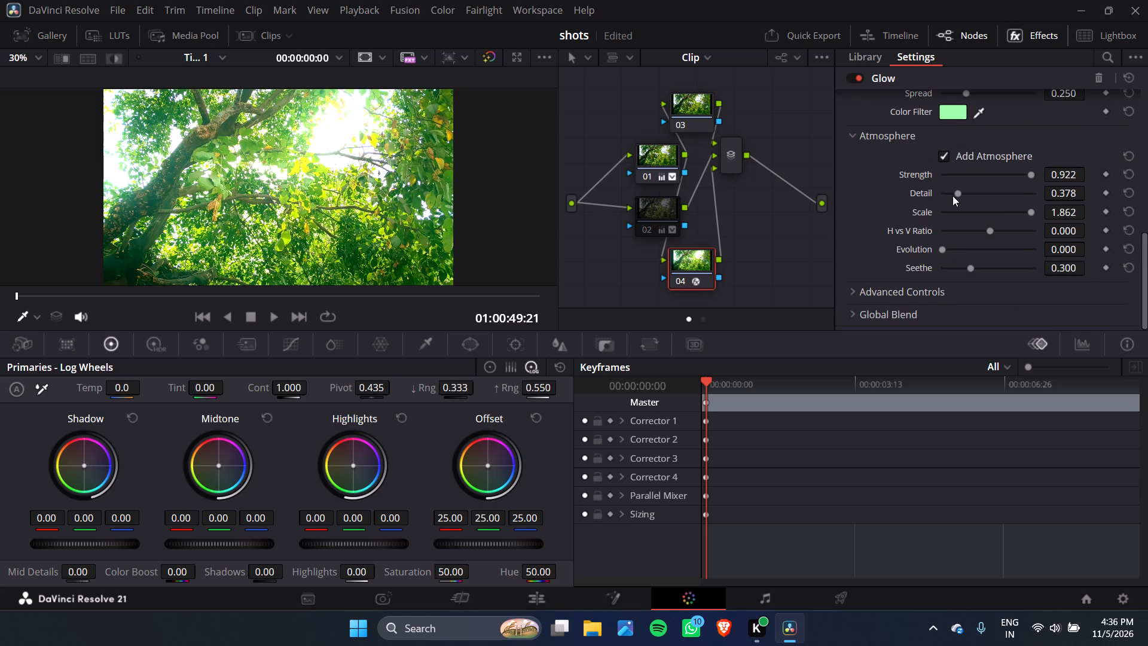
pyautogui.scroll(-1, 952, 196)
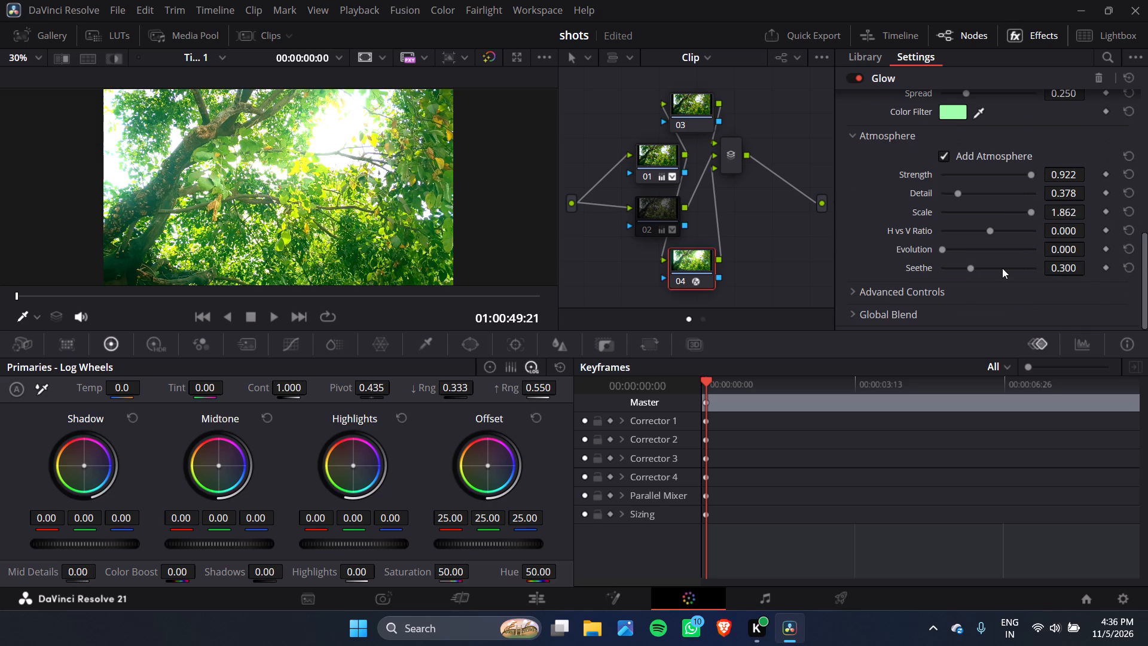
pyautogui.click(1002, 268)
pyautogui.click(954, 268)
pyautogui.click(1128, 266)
# Compare the Vignette and Reflect In Camera options for the Glow Framing, finishing on Vignette.
pyautogui.click(868, 292)
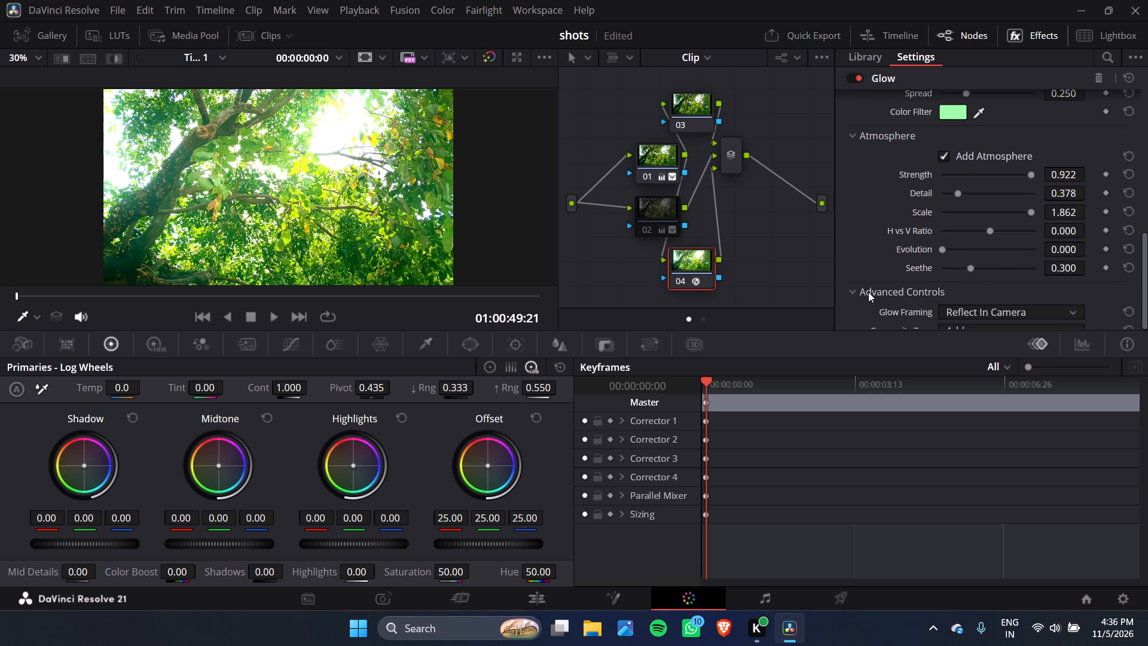
pyautogui.scroll(-3, 868, 292)
pyautogui.click(996, 216)
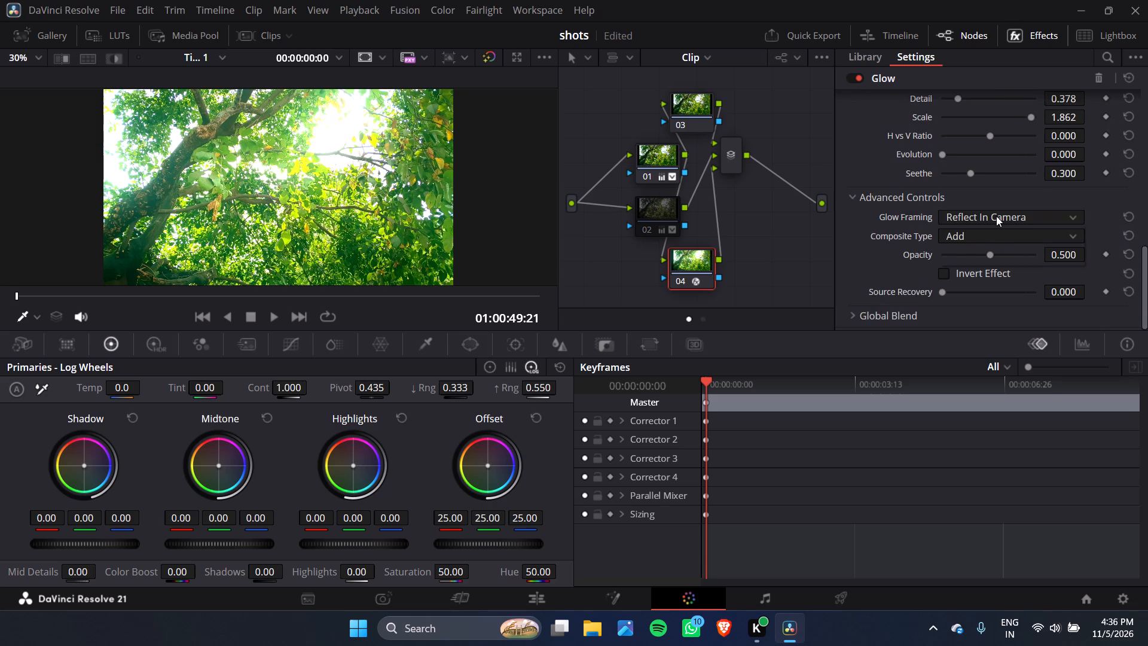
pyautogui.click(987, 241)
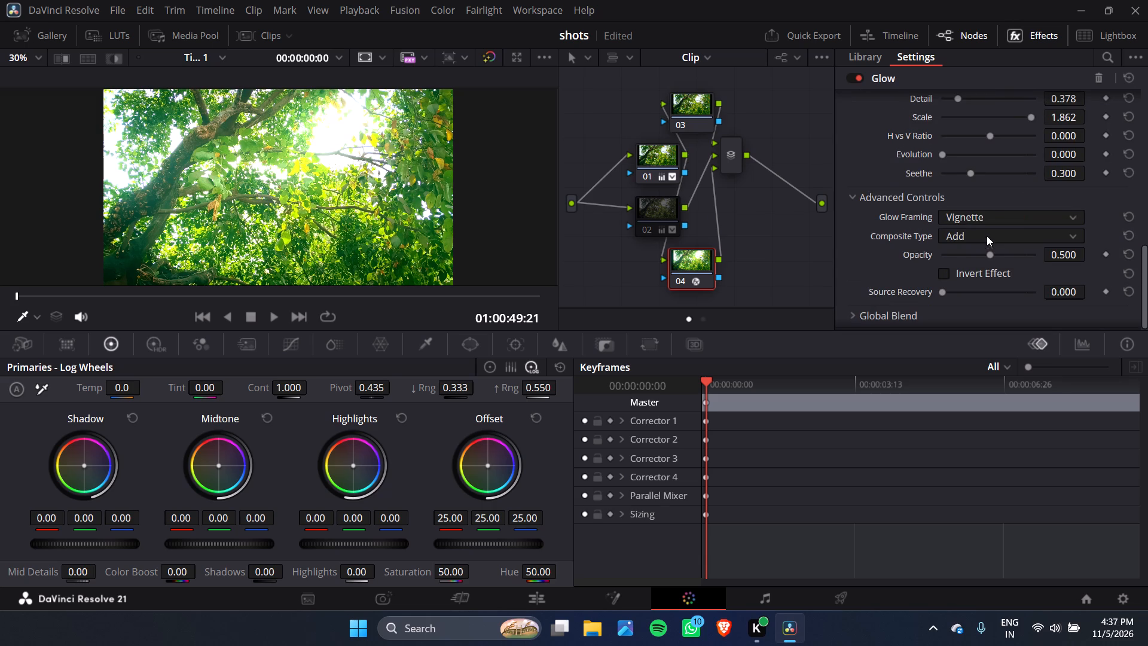
pyautogui.click(990, 214)
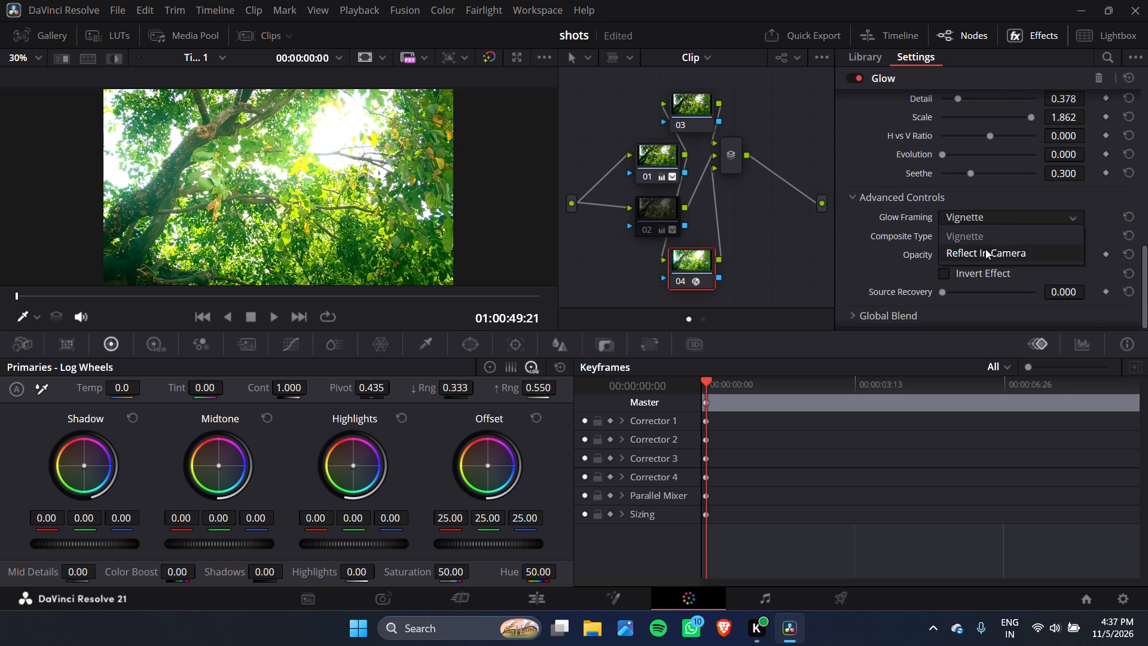
pyautogui.click(985, 249)
pyautogui.click(981, 216)
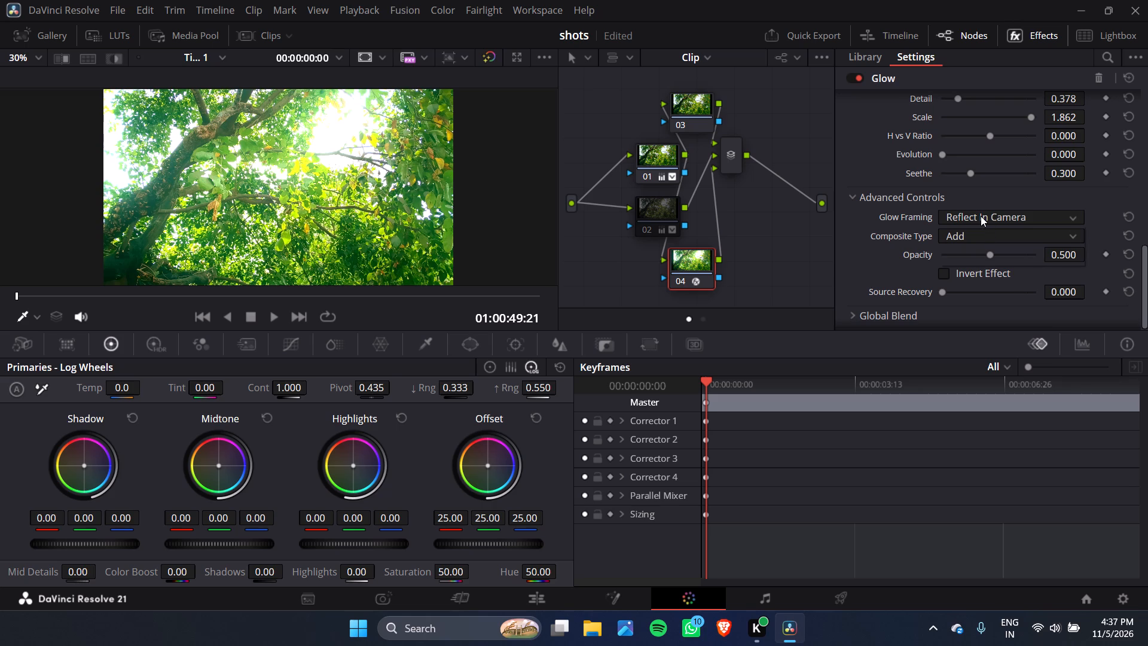
pyautogui.click(981, 230)
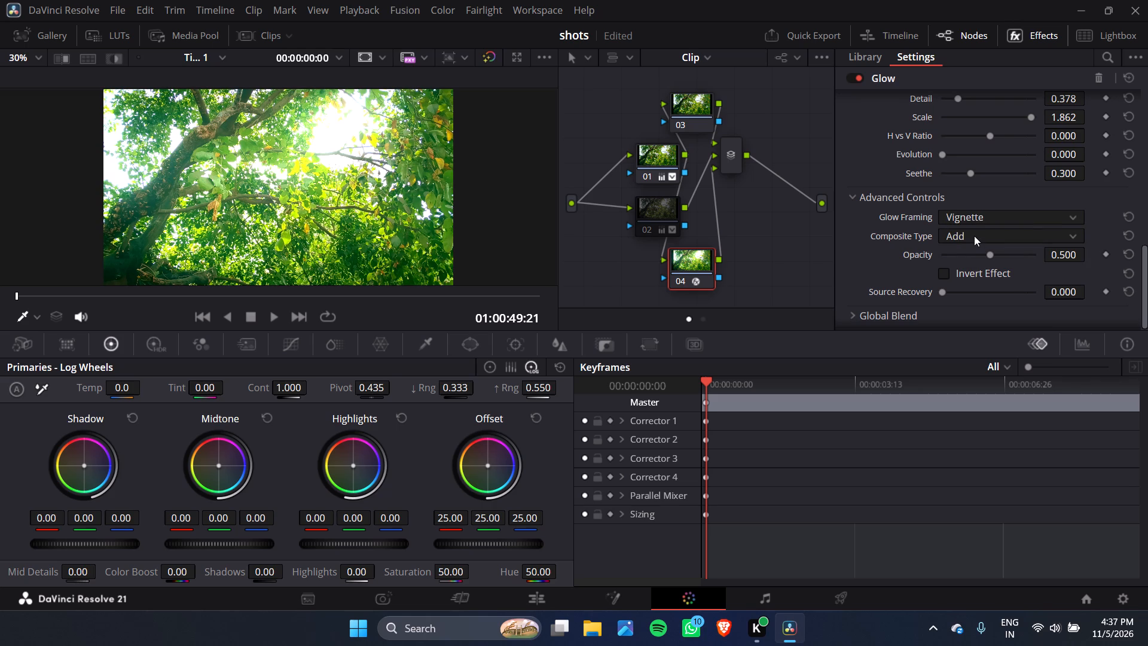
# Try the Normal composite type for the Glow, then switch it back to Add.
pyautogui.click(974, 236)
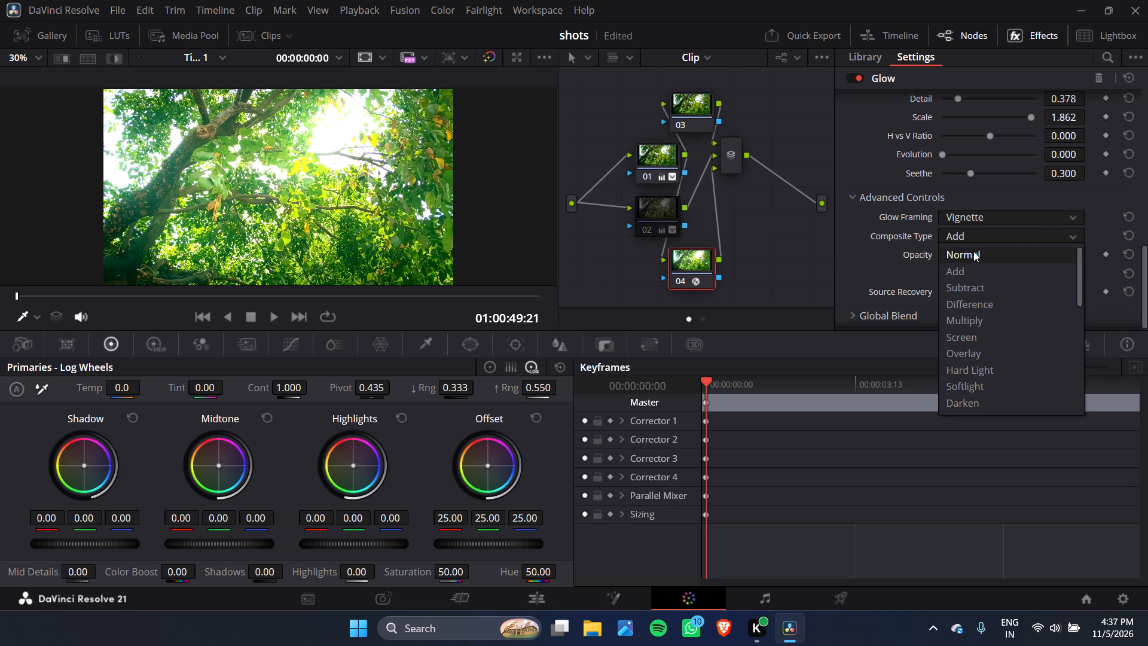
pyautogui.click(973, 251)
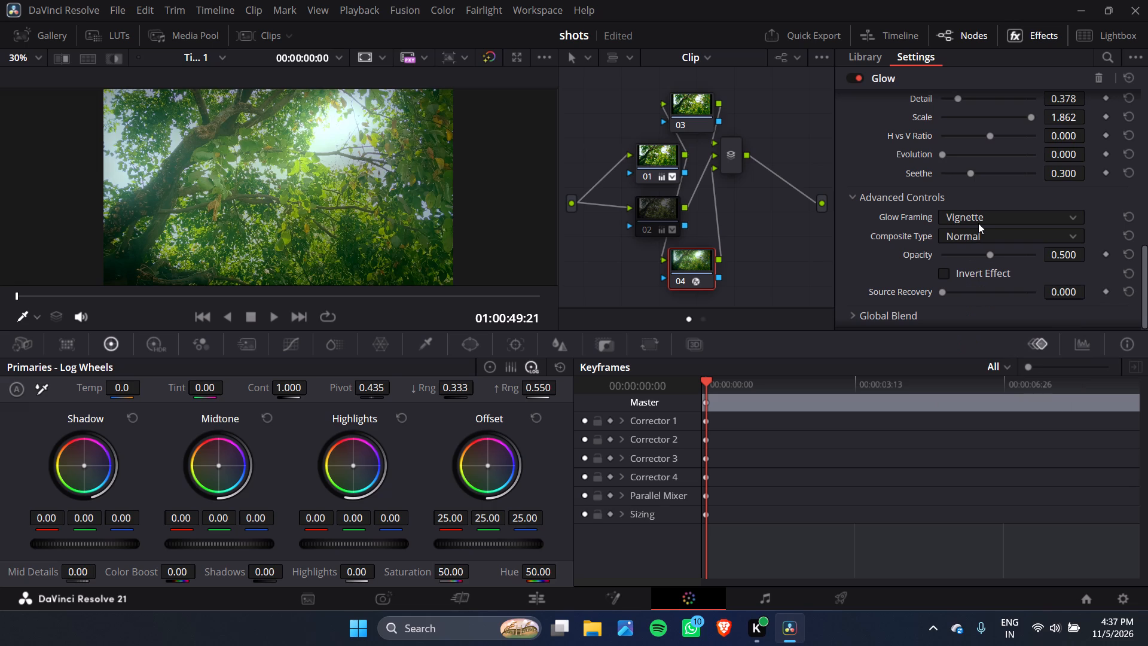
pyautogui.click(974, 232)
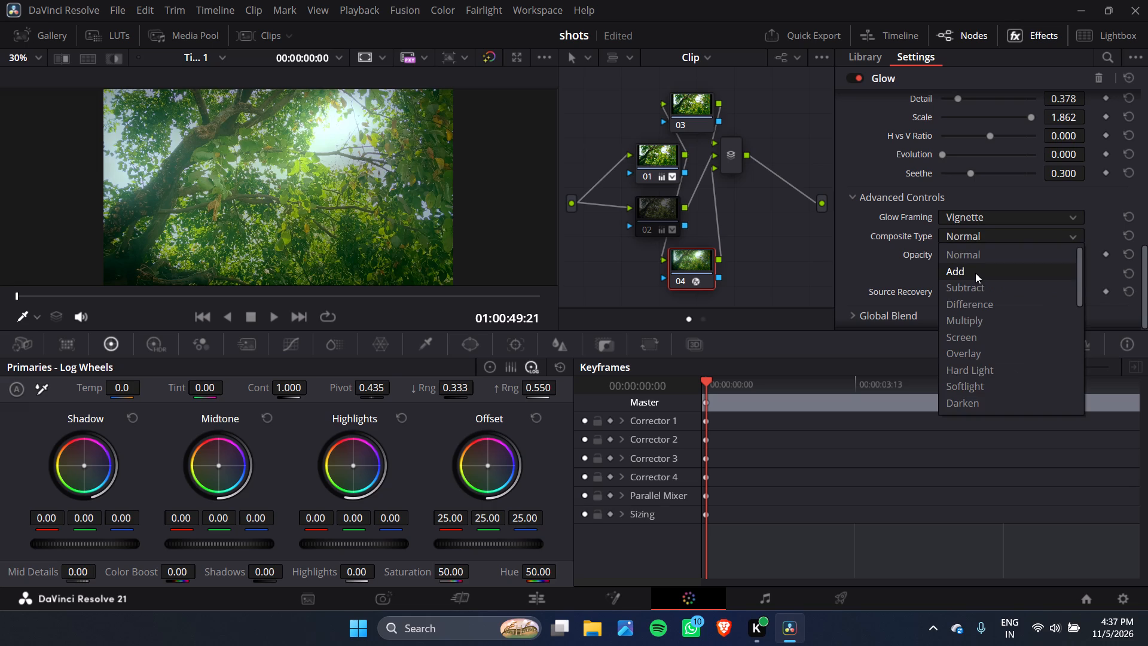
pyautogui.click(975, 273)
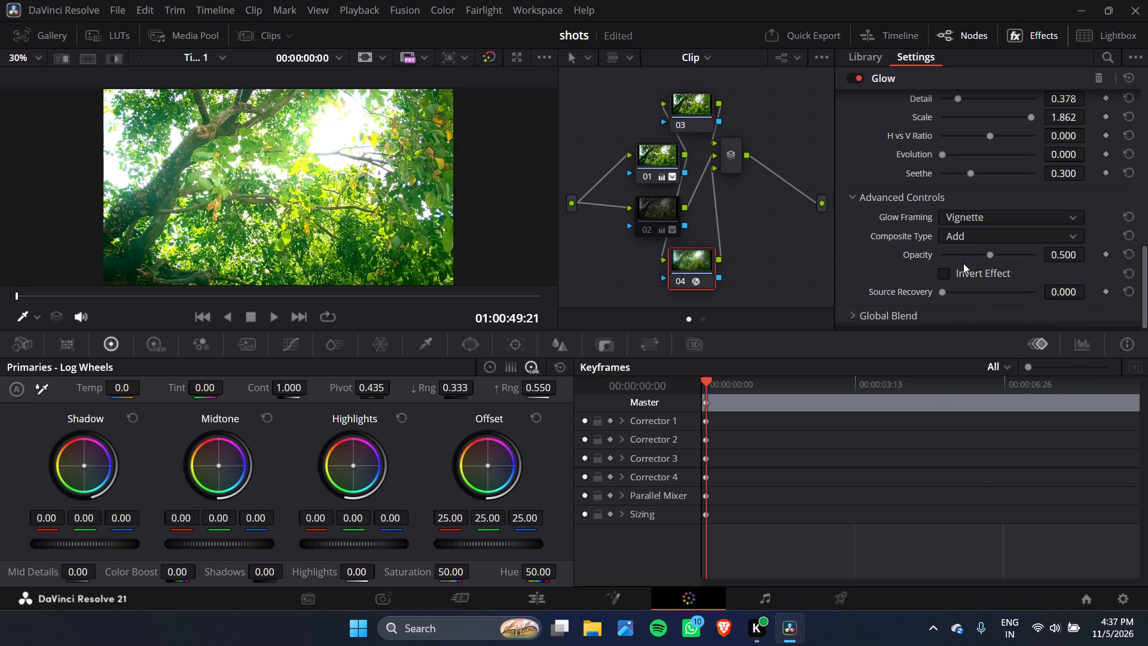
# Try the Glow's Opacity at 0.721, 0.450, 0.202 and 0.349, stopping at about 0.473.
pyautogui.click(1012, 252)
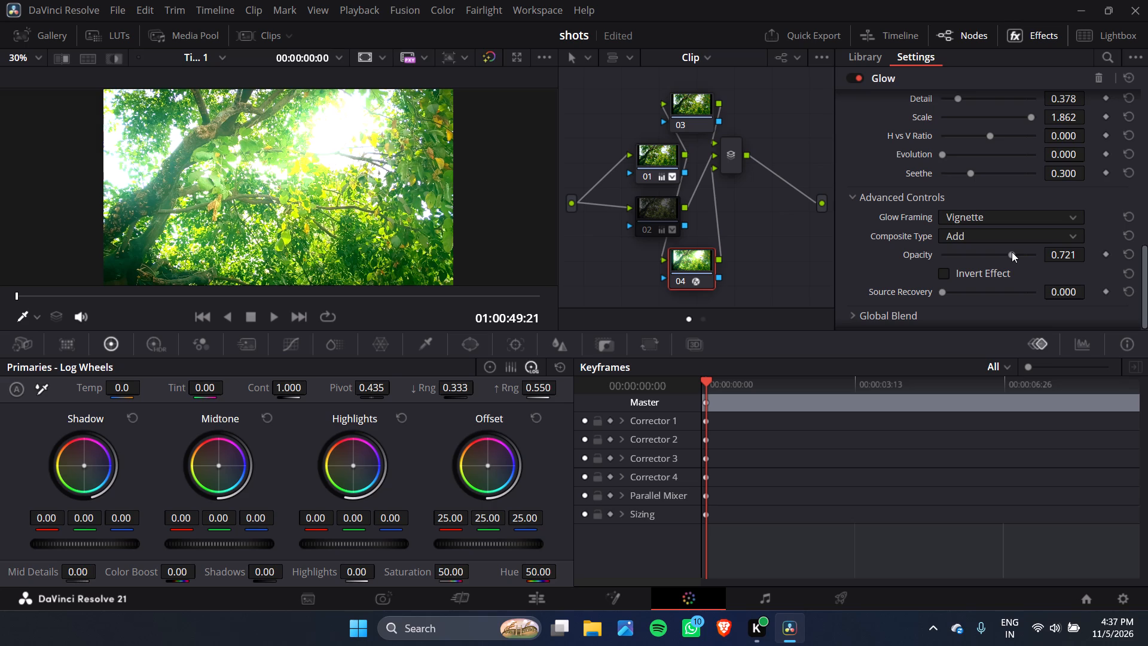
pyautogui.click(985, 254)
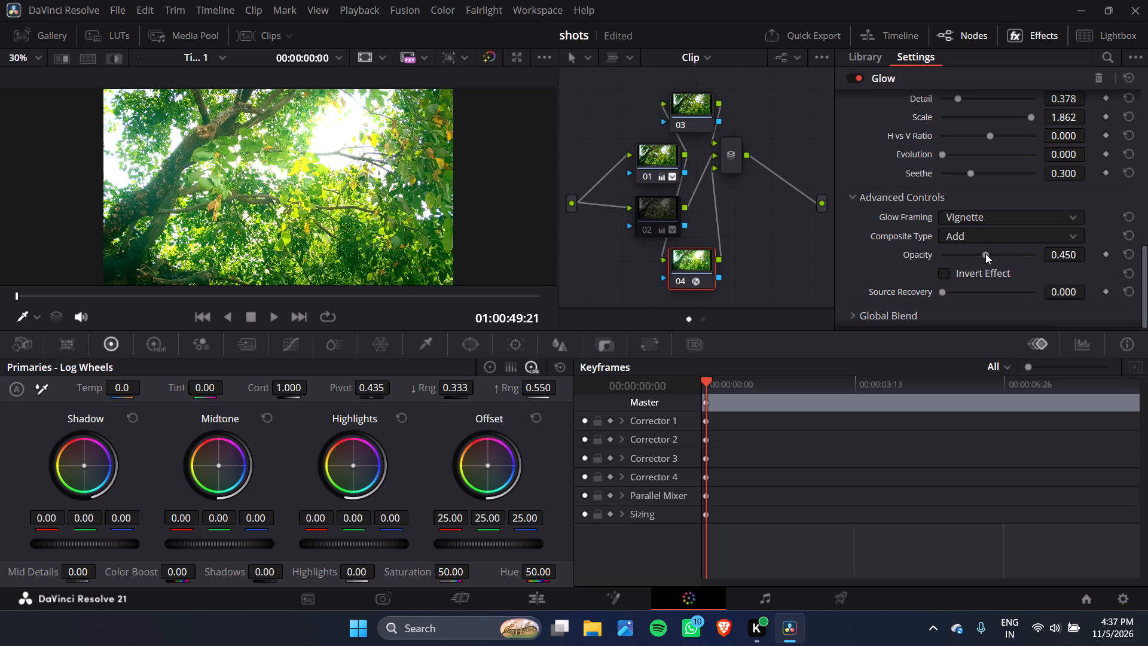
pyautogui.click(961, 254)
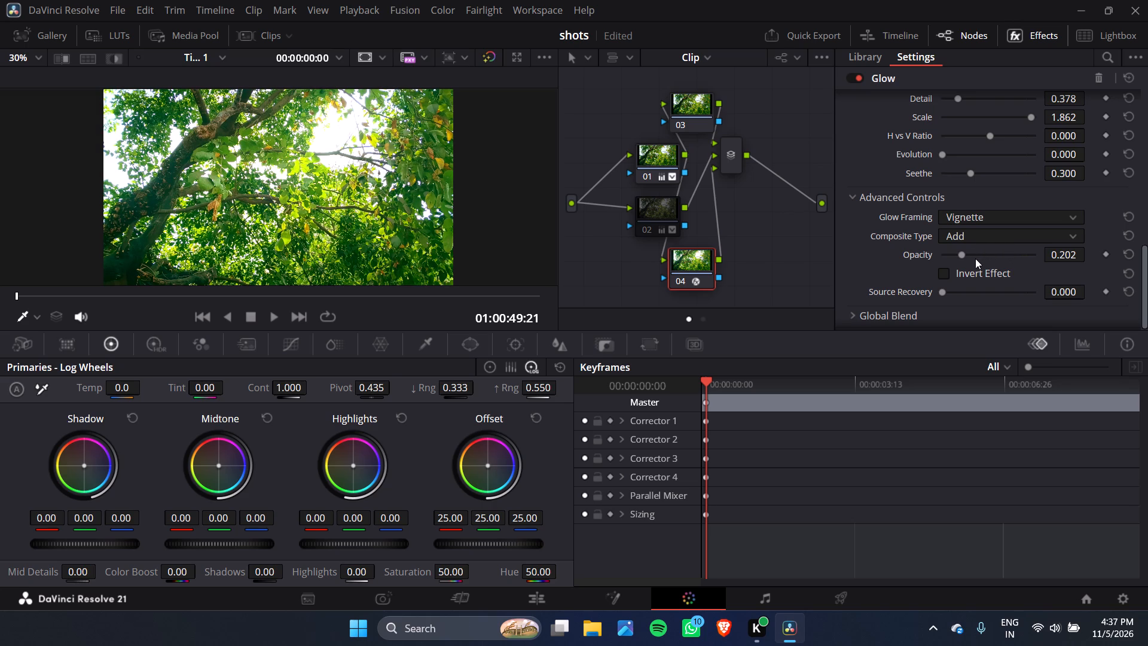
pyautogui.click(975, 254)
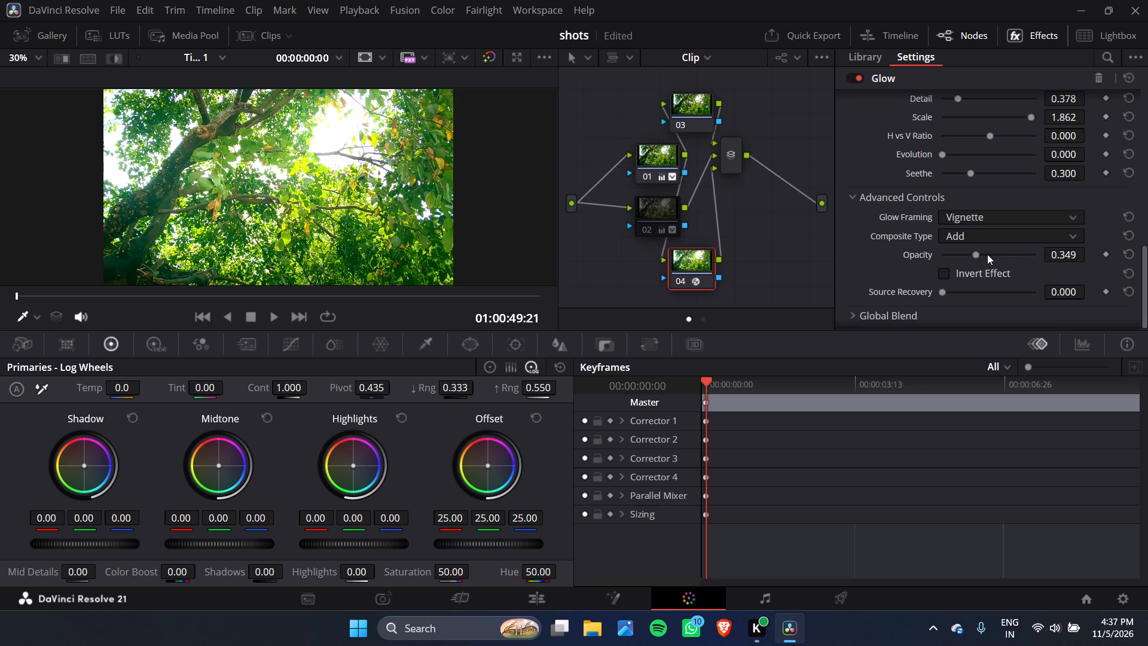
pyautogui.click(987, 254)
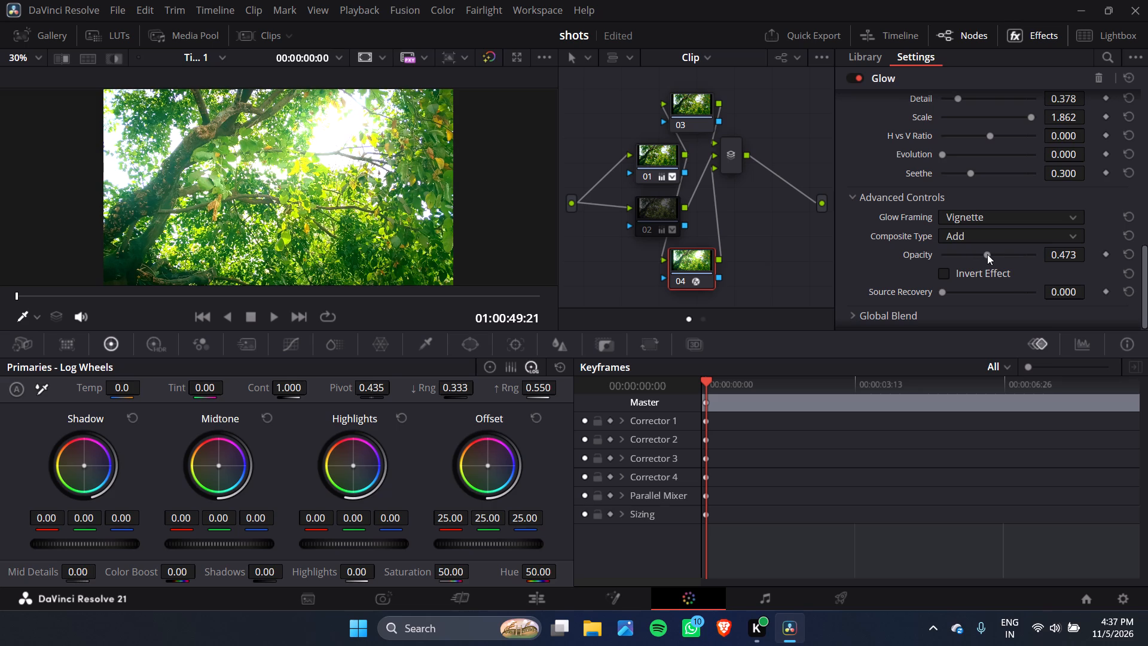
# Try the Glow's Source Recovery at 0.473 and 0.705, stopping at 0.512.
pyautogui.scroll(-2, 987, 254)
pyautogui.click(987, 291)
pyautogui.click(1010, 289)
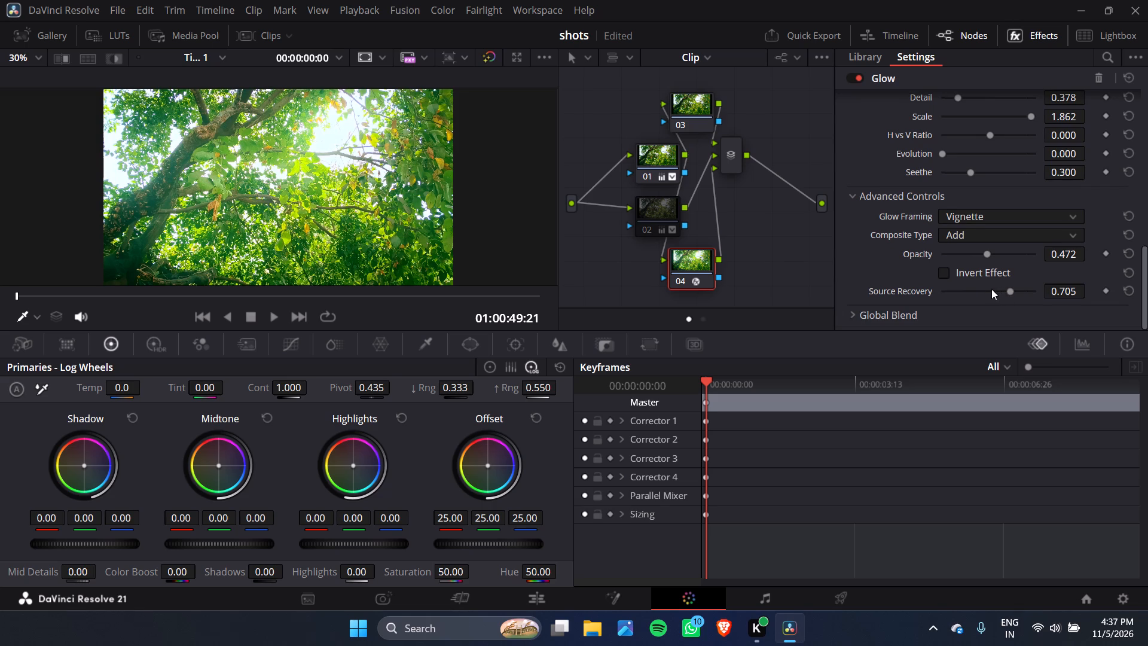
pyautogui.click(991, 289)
# Raise the Glow's Opacity to 0.690, then bring it down to 0.612.
pyautogui.click(1009, 251)
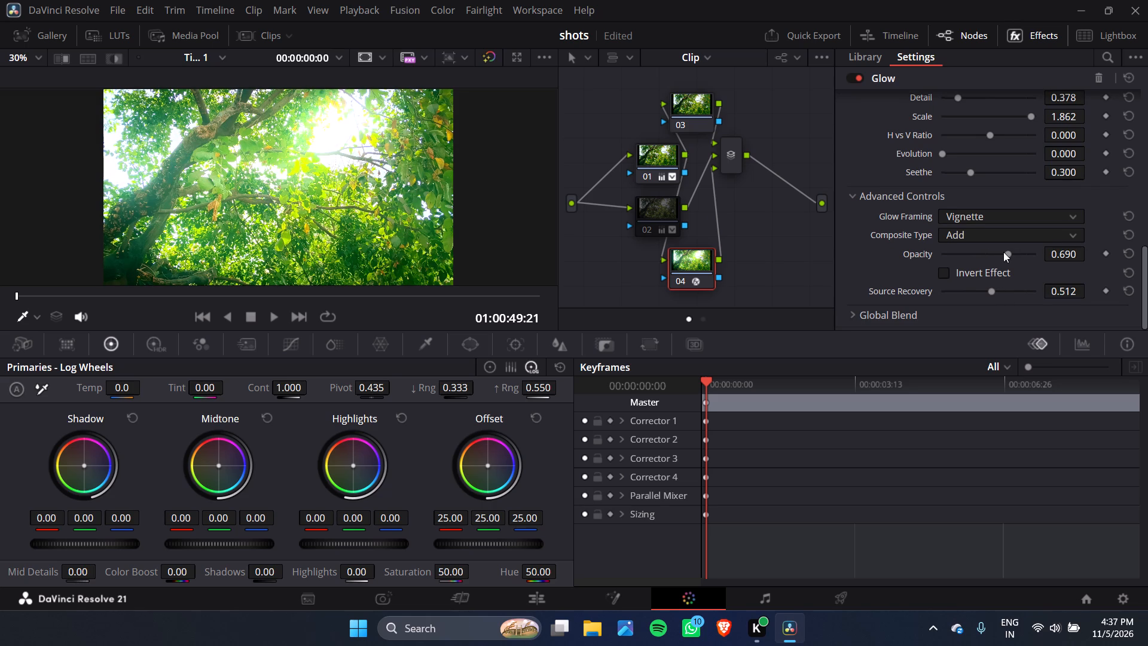
pyautogui.click(1001, 252)
# Try the Glow's Source Recovery at 0.612, then set it to 0.519.
pyautogui.click(1001, 292)
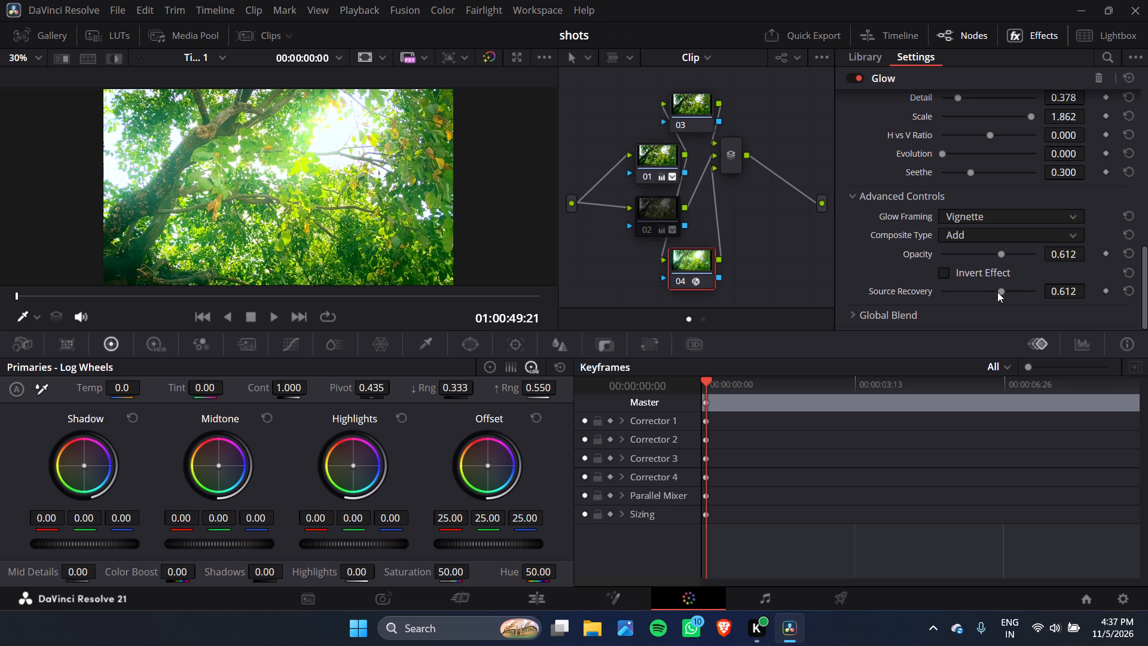
pyautogui.click(992, 292)
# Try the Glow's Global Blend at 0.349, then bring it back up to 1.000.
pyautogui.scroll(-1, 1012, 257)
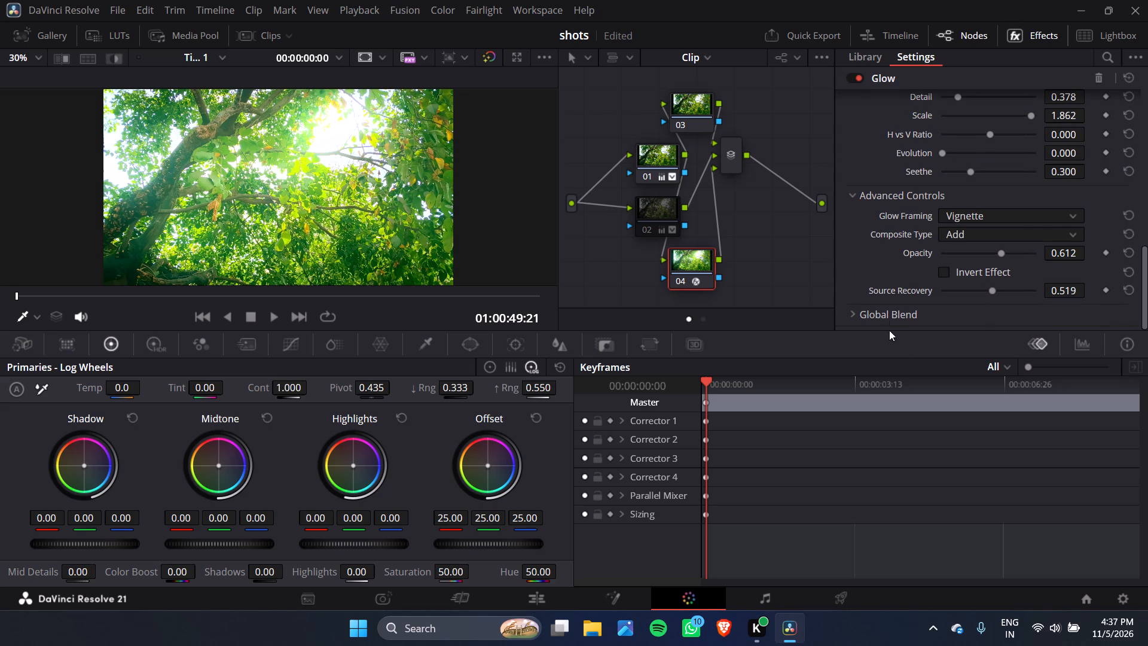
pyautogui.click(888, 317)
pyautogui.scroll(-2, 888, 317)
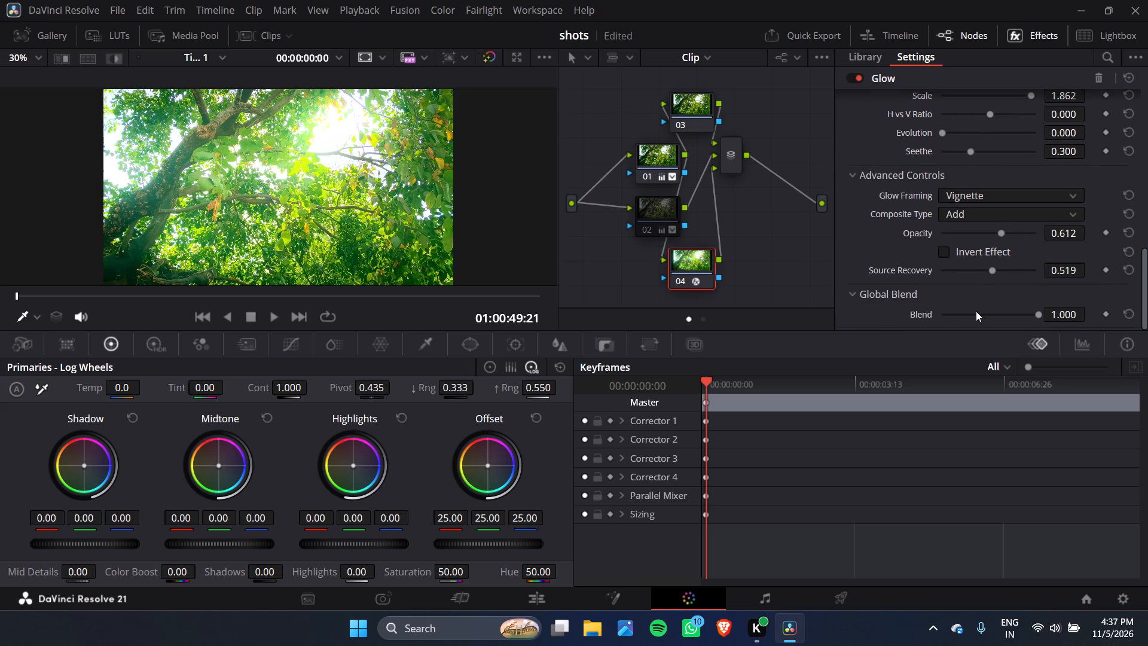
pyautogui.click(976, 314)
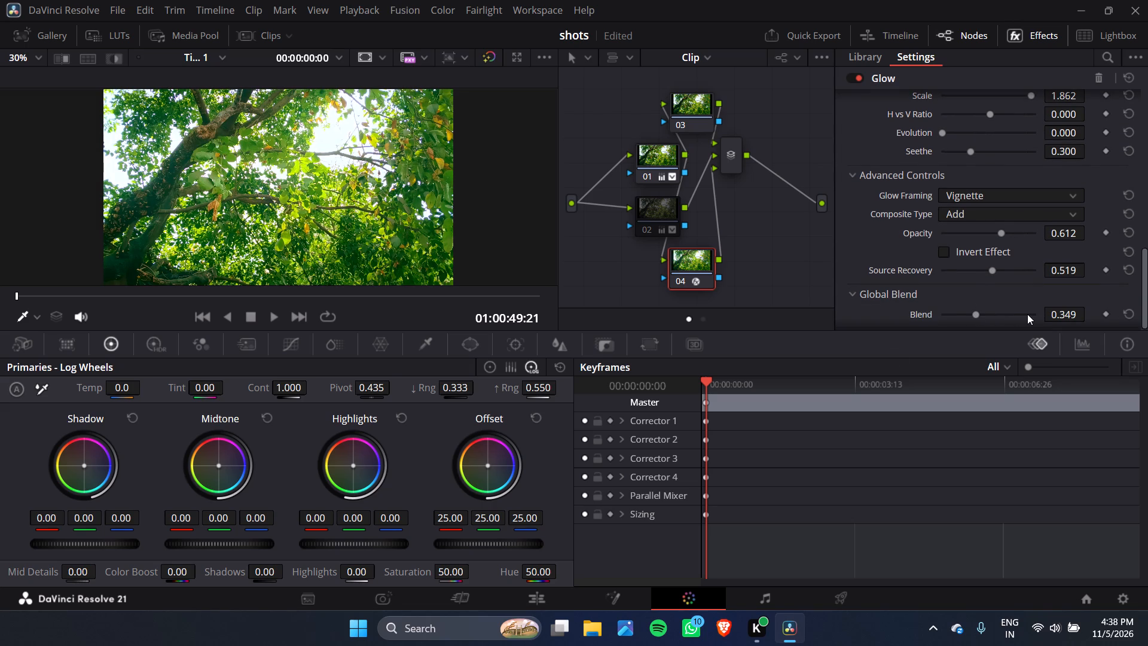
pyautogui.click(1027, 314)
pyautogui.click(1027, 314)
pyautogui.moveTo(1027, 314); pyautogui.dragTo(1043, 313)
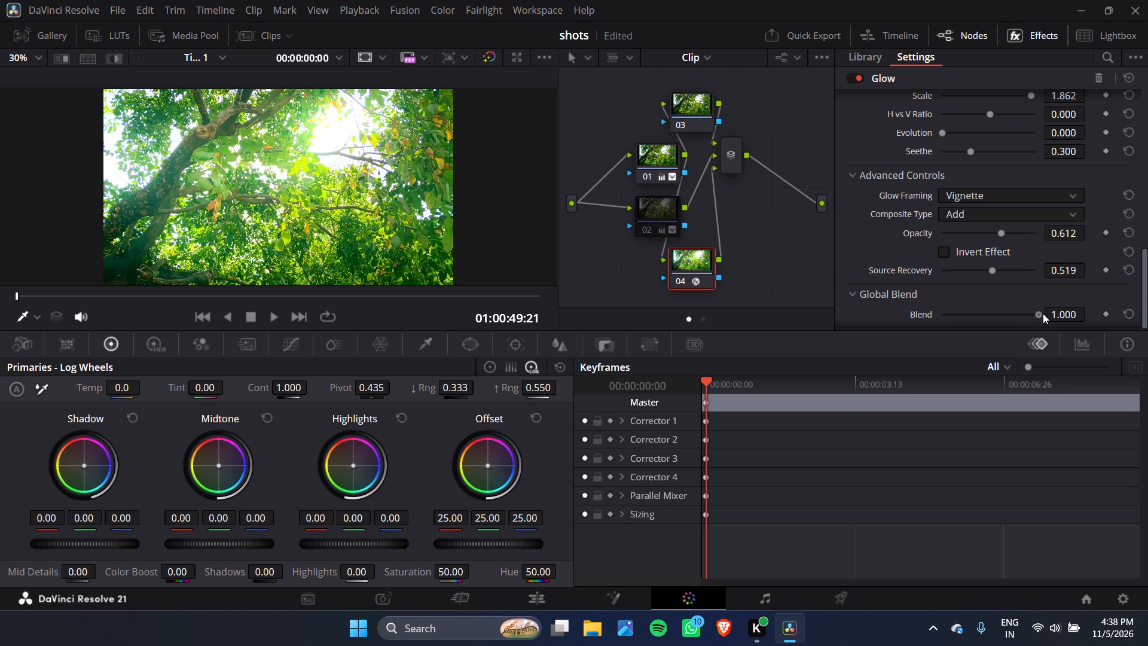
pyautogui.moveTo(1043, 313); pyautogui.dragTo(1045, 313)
# Toggle node 04 off and on to compare the image with and without the glow.
pyautogui.click(677, 281)
pyautogui.click(677, 281)
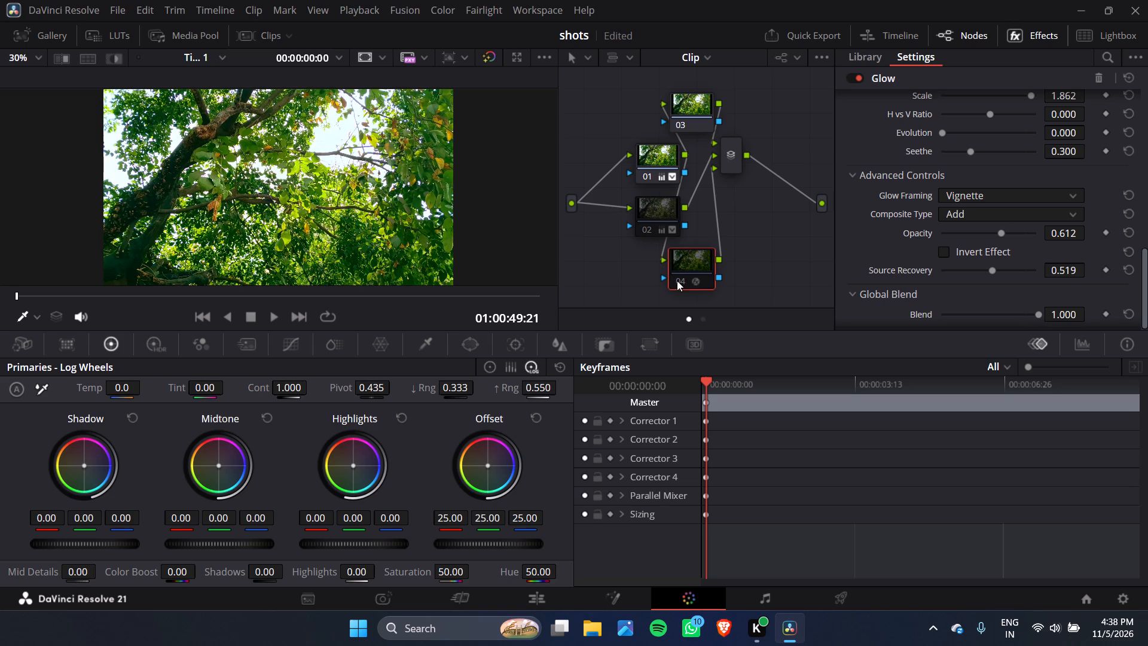
# On the Edit page, play the graded tree clip twice from its start to review the look in motion.
pyautogui.click(548, 601)
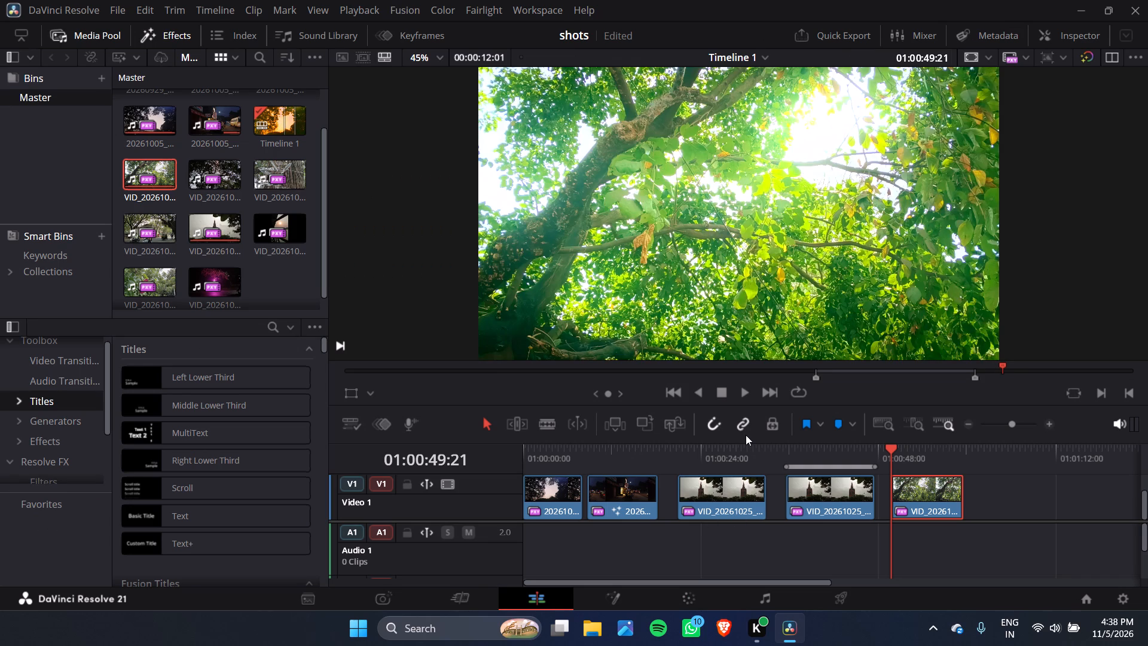
pyautogui.press('space')
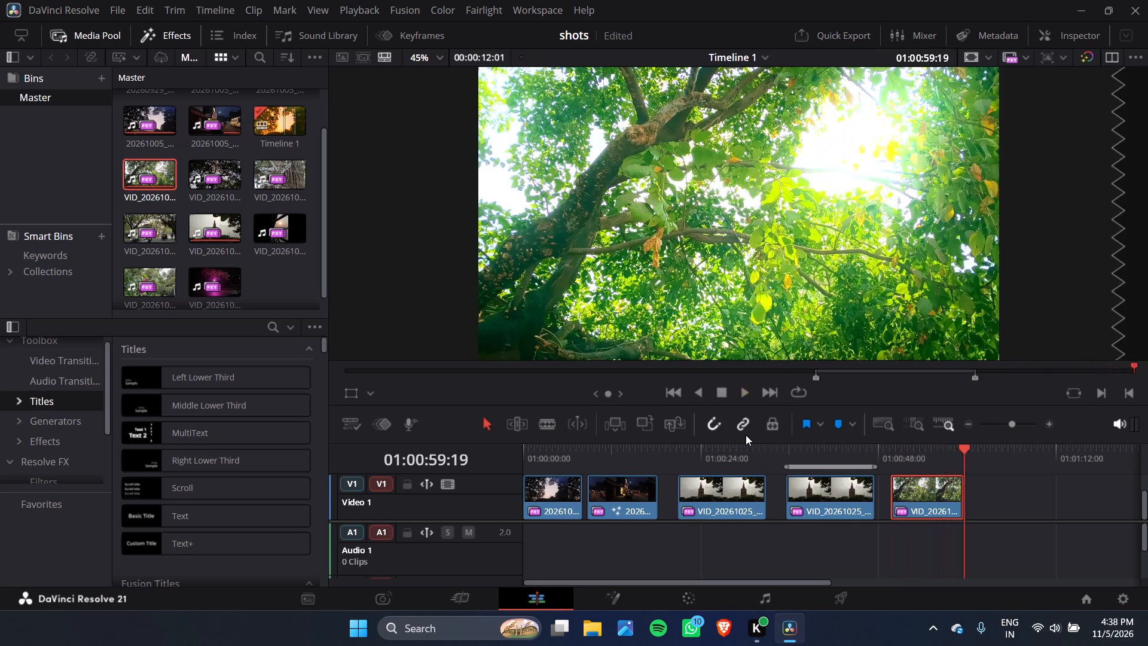
pyautogui.click(891, 450)
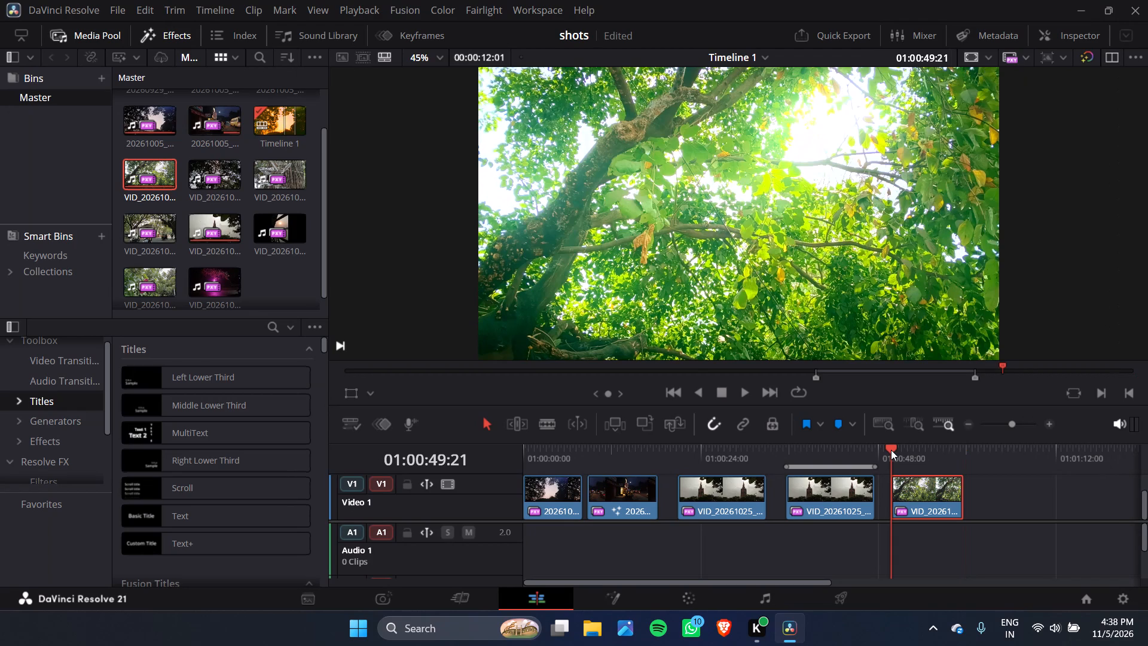
pyautogui.press('space')
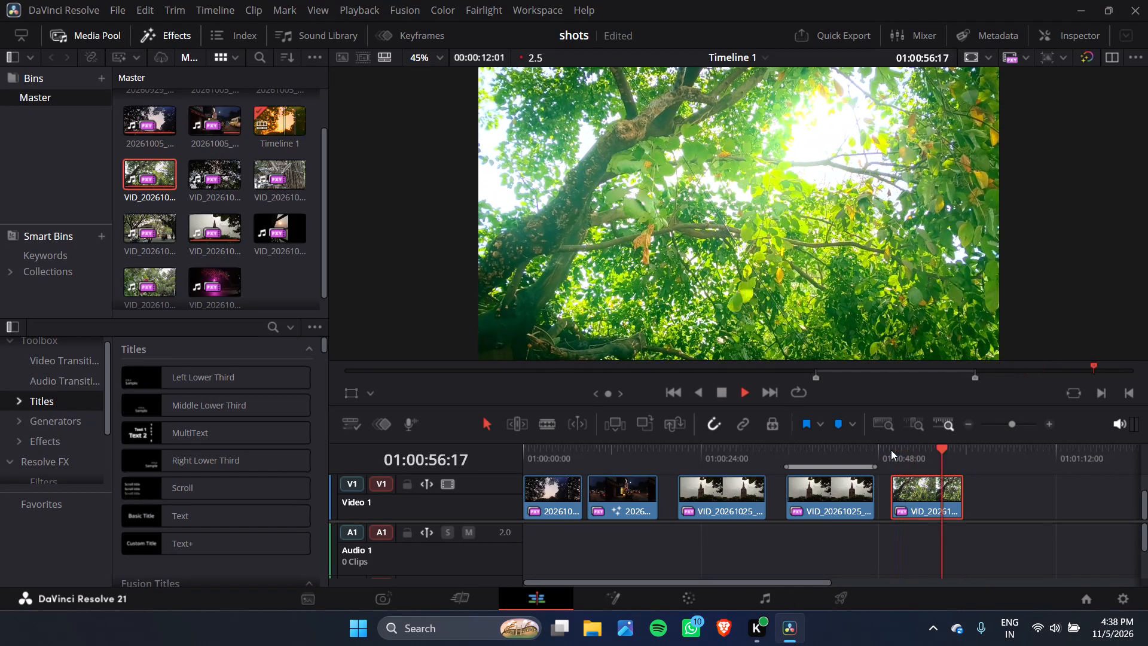
pyautogui.press('space')
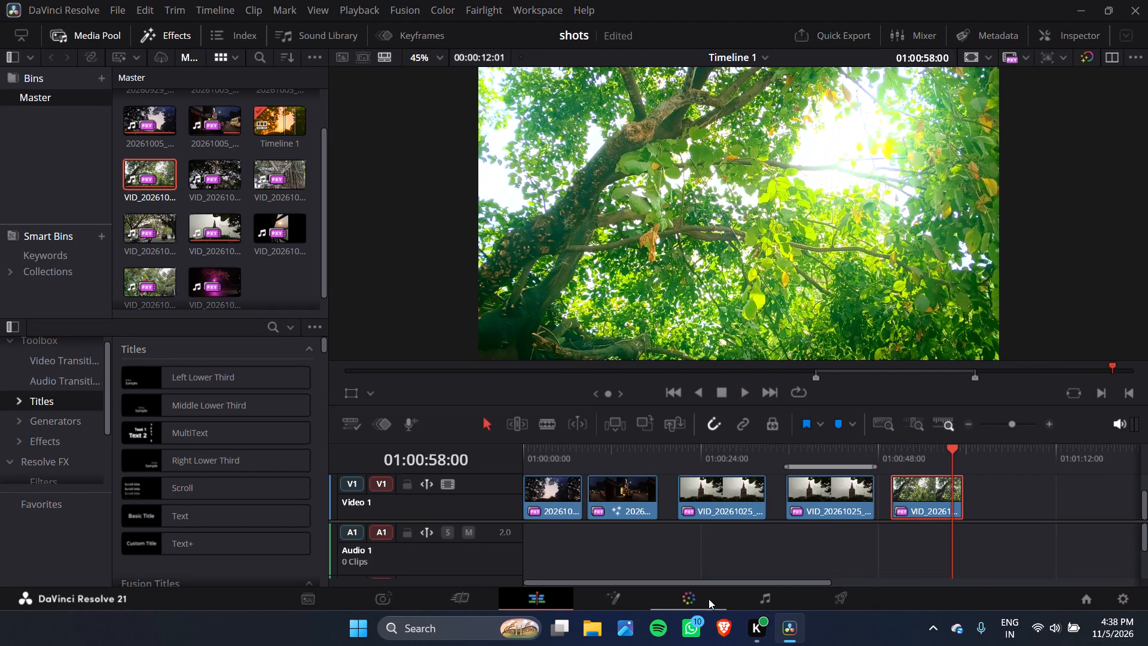
# On the Color page, lower node 01's Highlights to -17.00 in the log wheels.
pyautogui.click(678, 595)
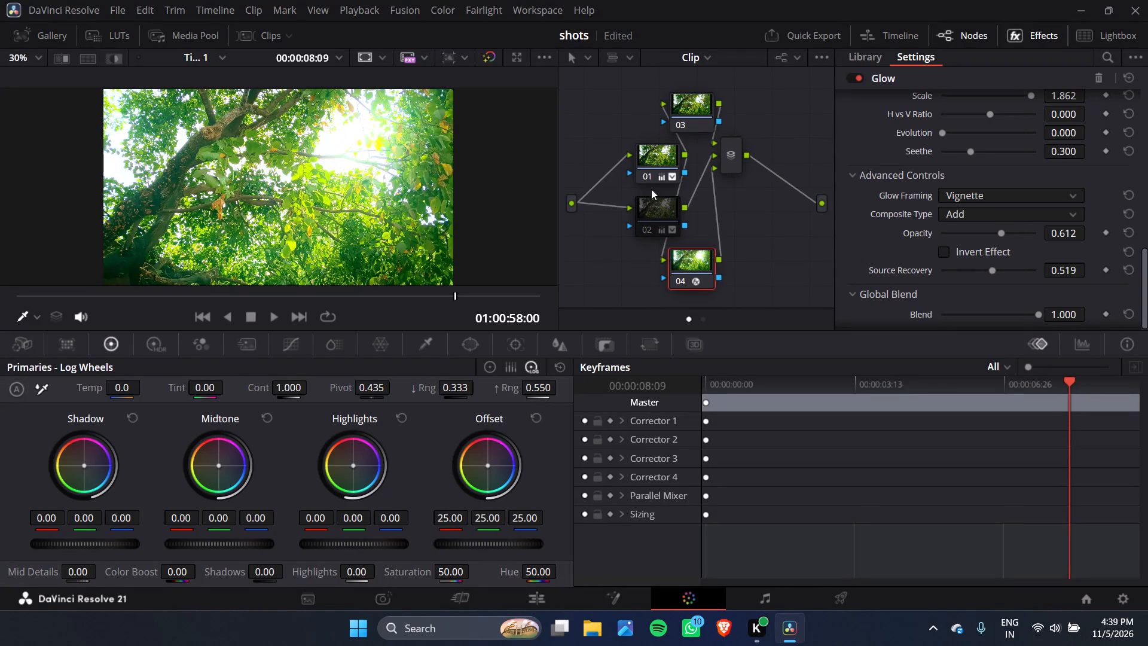
pyautogui.click(653, 155)
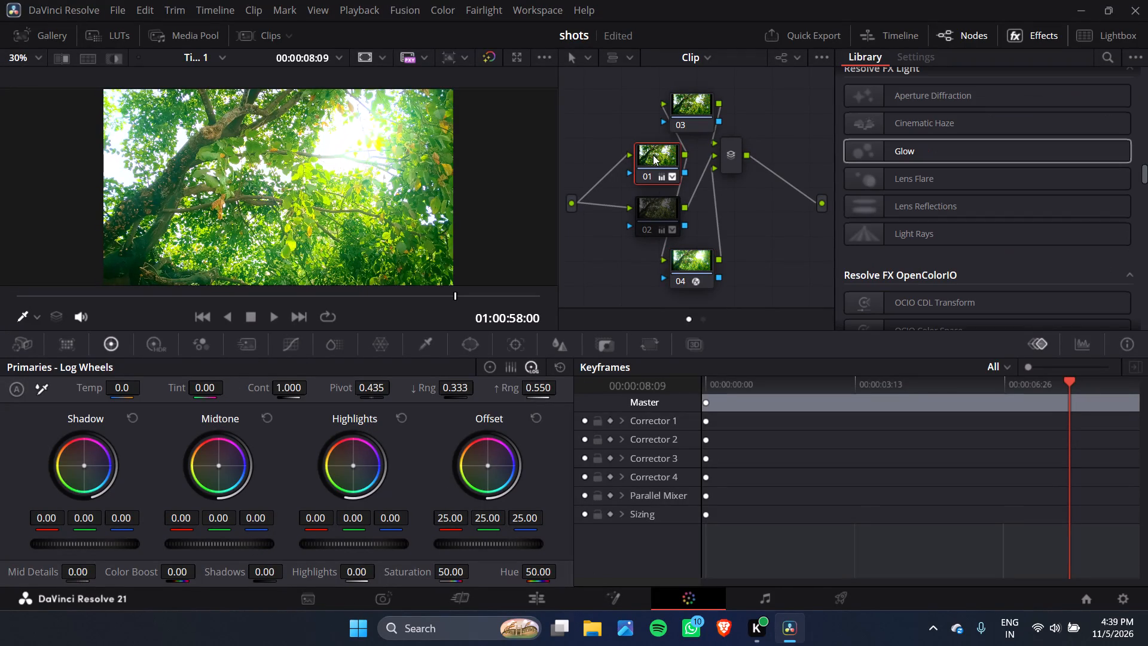
pyautogui.moveTo(353, 574); pyautogui.dragTo(351, 574)
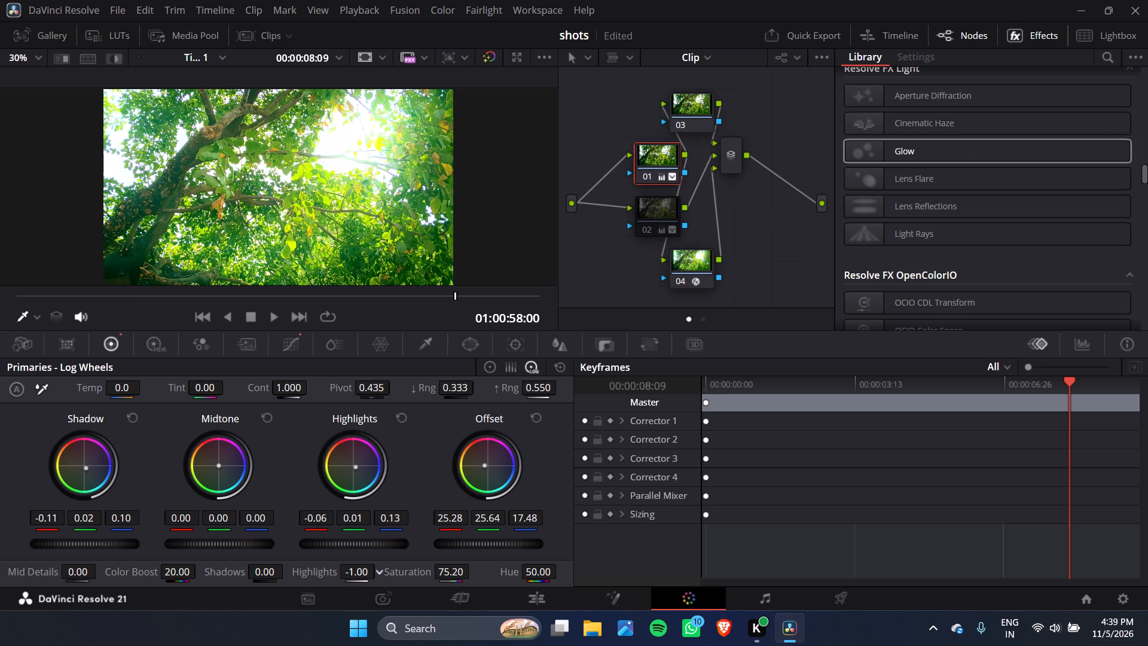
pyautogui.moveTo(351, 574); pyautogui.dragTo(347, 574)
pyautogui.moveTo(347, 574); pyautogui.dragTo(323, 575)
pyautogui.moveTo(323, 575); pyautogui.dragTo(327, 575)
# Try node 01's Shadows at 12.00 and -9.50, then set them to 4.50.
pyautogui.moveTo(265, 576); pyautogui.dragTo(279, 576)
pyautogui.moveTo(279, 576); pyautogui.dragTo(270, 576)
pyautogui.moveTo(270, 576); pyautogui.dragTo(251, 576)
pyautogui.moveTo(251, 576); pyautogui.dragTo(268, 576)
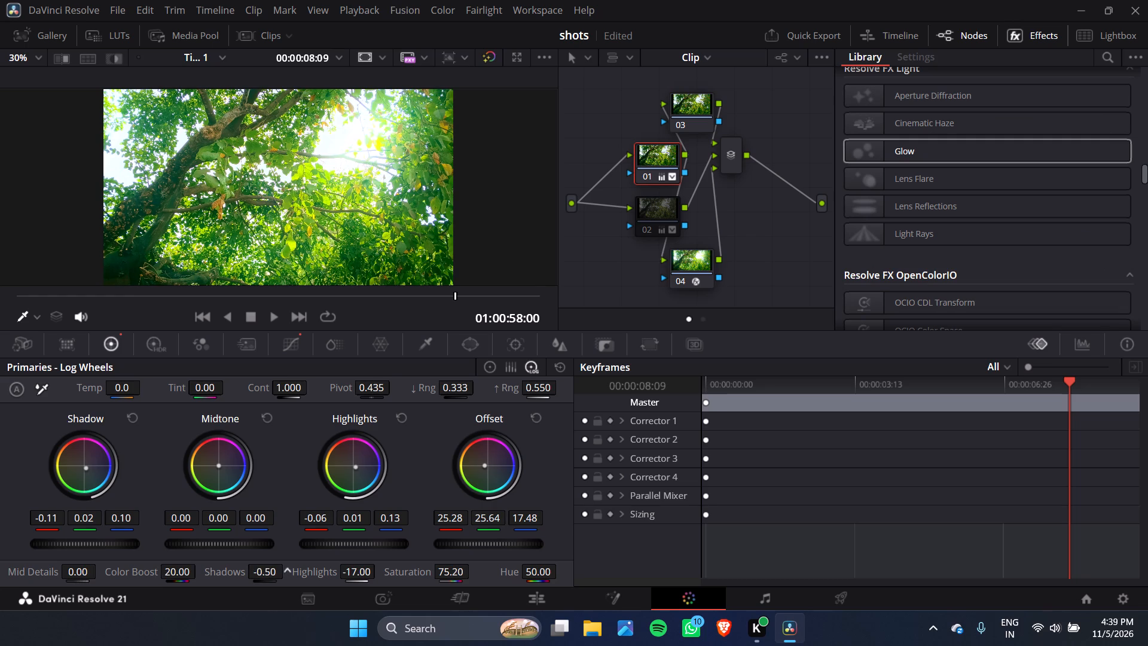
pyautogui.moveTo(268, 576); pyautogui.dragTo(272, 576)
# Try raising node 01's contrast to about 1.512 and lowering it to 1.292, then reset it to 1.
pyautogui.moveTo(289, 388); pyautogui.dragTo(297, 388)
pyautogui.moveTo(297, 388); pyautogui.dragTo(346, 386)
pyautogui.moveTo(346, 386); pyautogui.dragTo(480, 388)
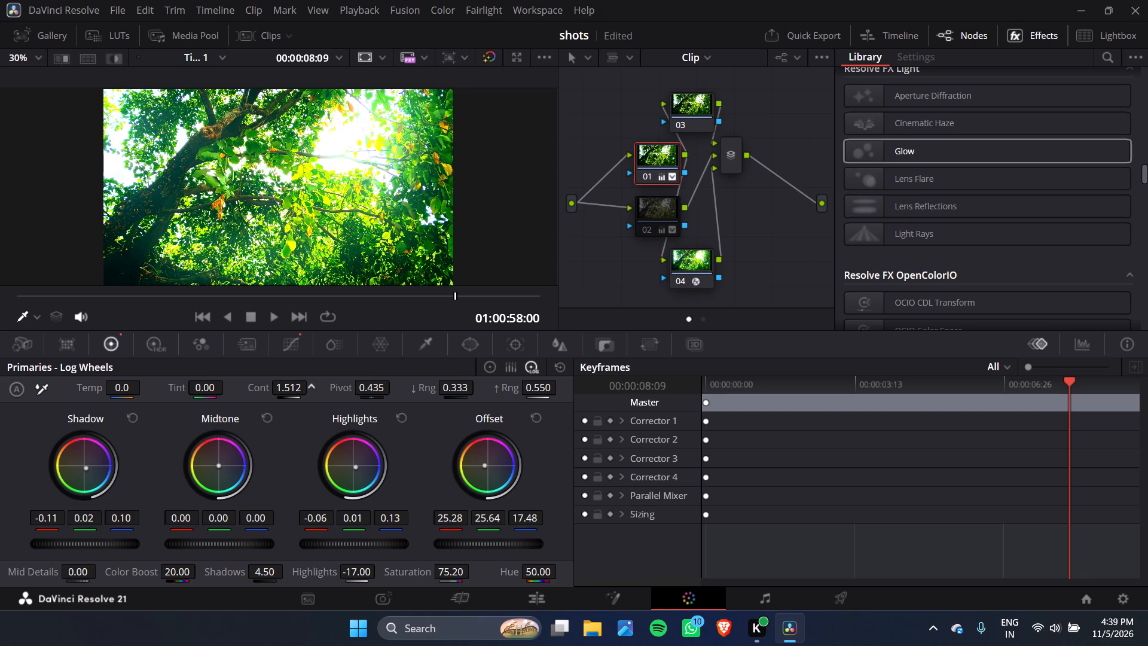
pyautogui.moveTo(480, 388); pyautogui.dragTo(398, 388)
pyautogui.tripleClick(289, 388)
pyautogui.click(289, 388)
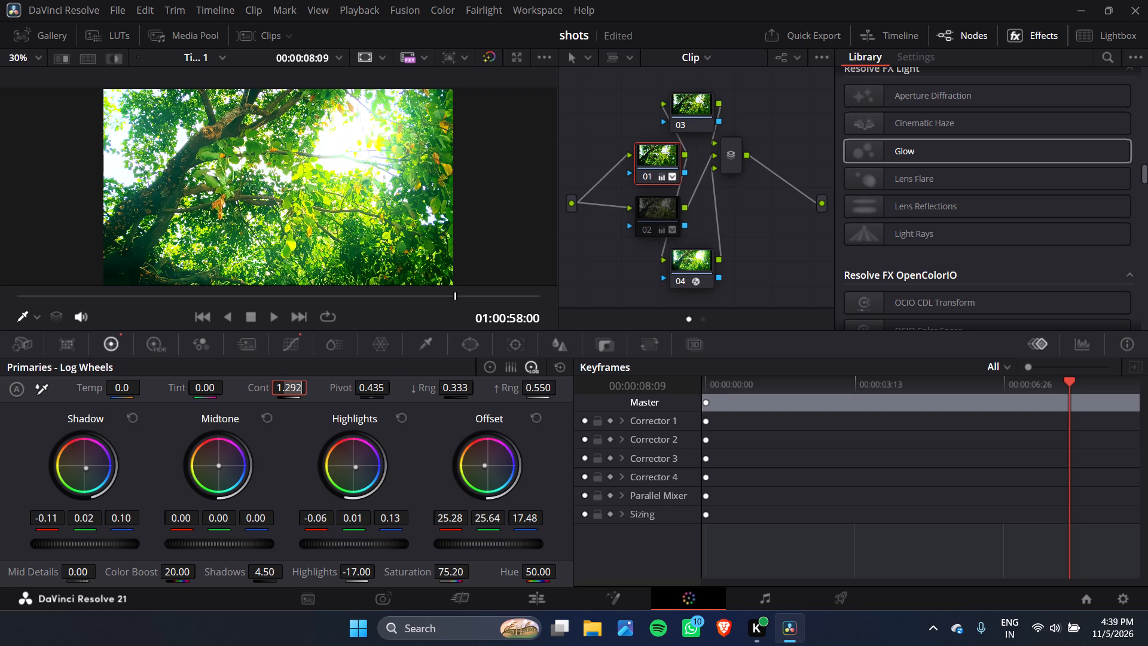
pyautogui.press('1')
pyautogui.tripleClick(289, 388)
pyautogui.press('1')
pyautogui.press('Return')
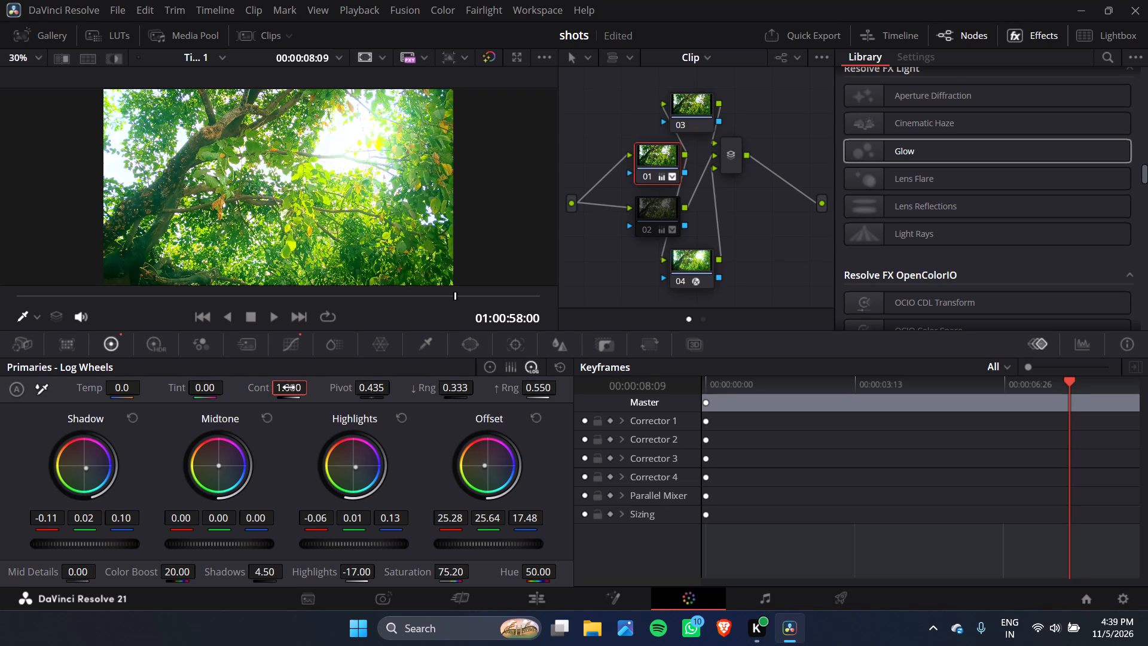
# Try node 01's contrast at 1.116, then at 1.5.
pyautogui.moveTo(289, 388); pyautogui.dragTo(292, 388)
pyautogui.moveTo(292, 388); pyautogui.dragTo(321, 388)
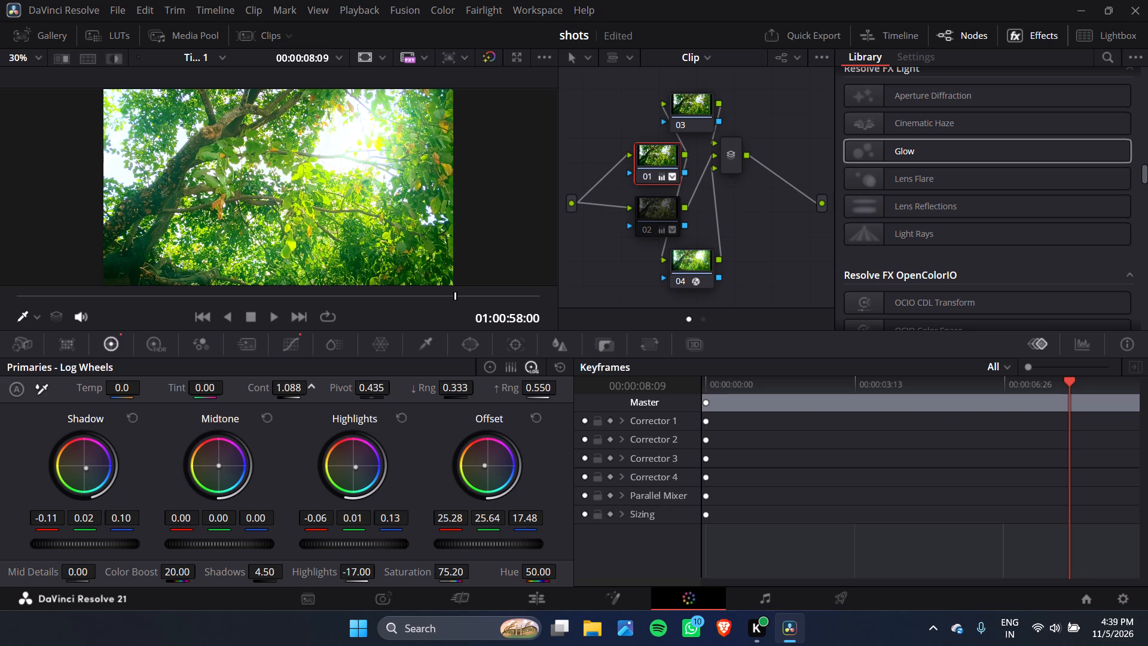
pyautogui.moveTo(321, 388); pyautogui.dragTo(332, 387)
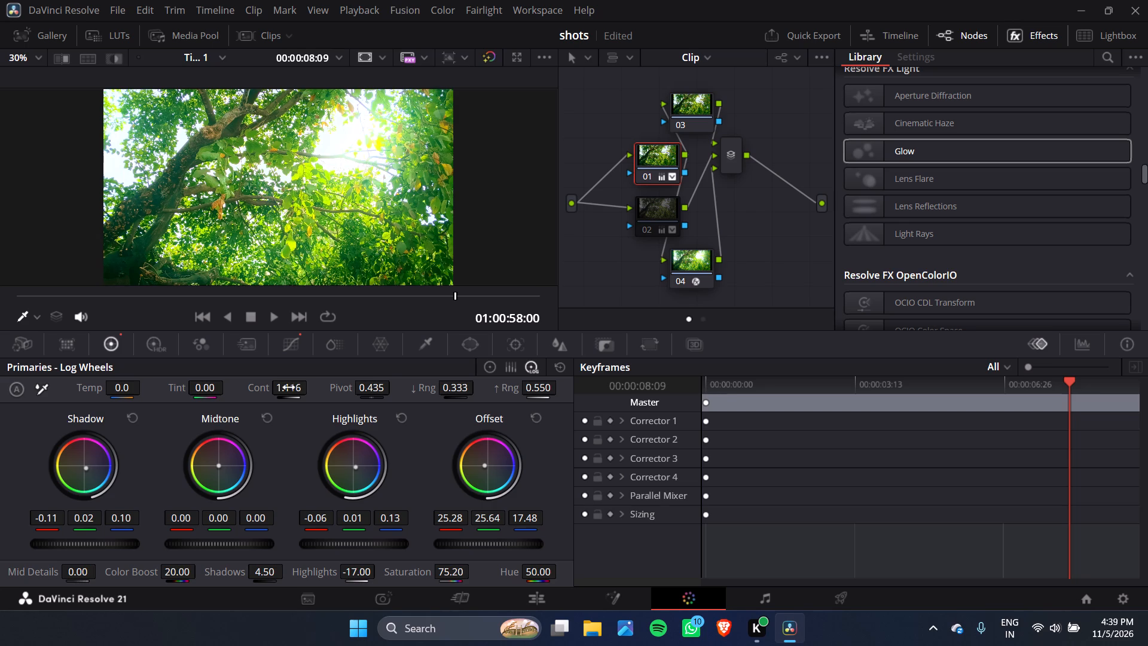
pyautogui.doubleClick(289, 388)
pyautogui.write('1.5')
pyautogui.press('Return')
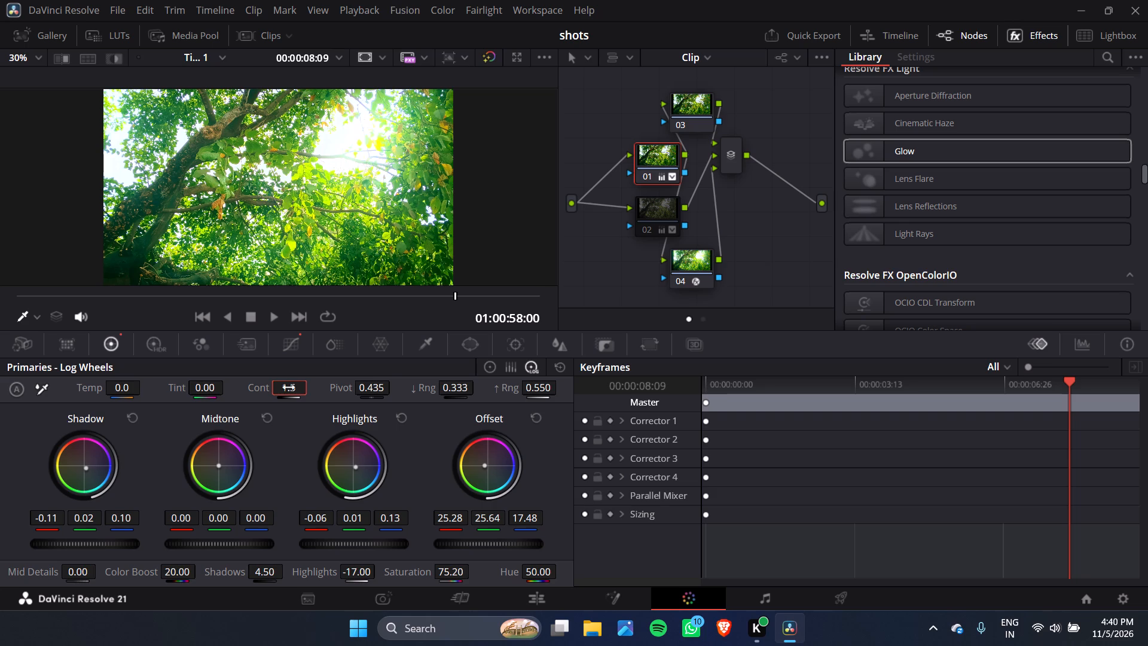
# Try node 01's contrast at 1.3, then set it to 1.2.
pyautogui.doubleClick(289, 388)
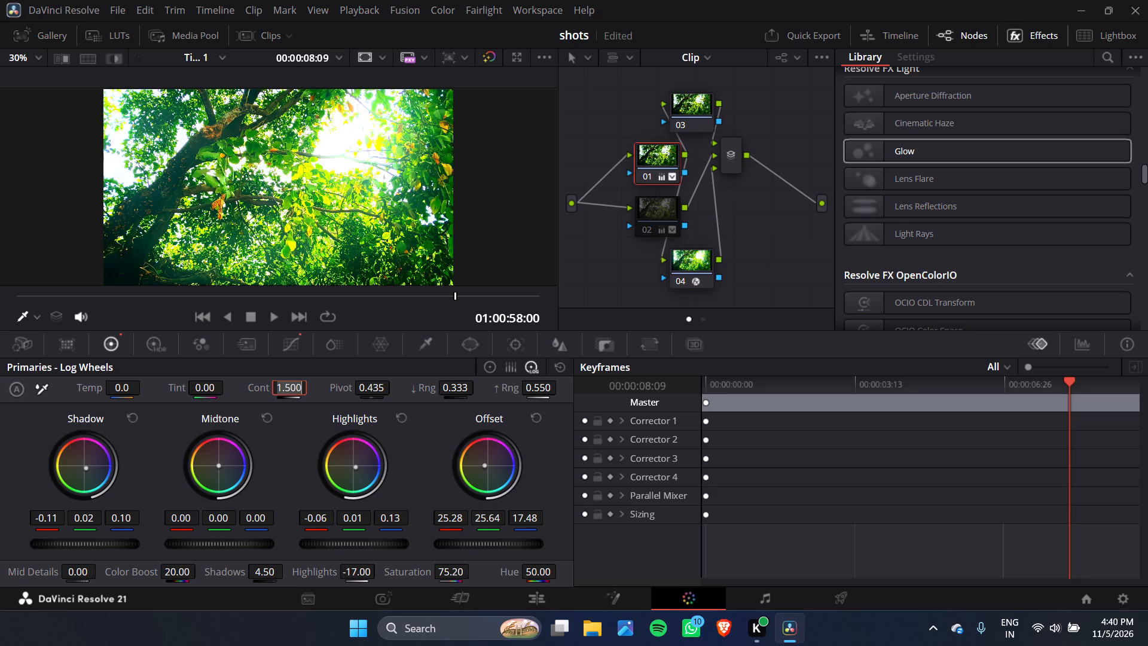
pyautogui.write('1.3')
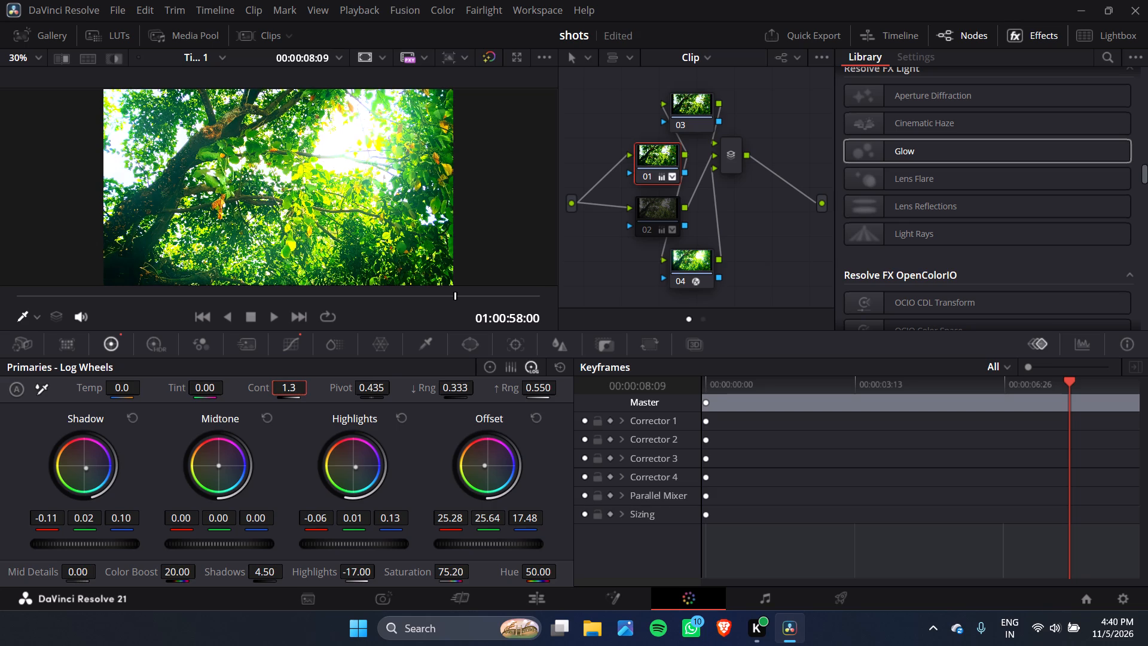
pyautogui.press('Return')
pyautogui.doubleClick(289, 388)
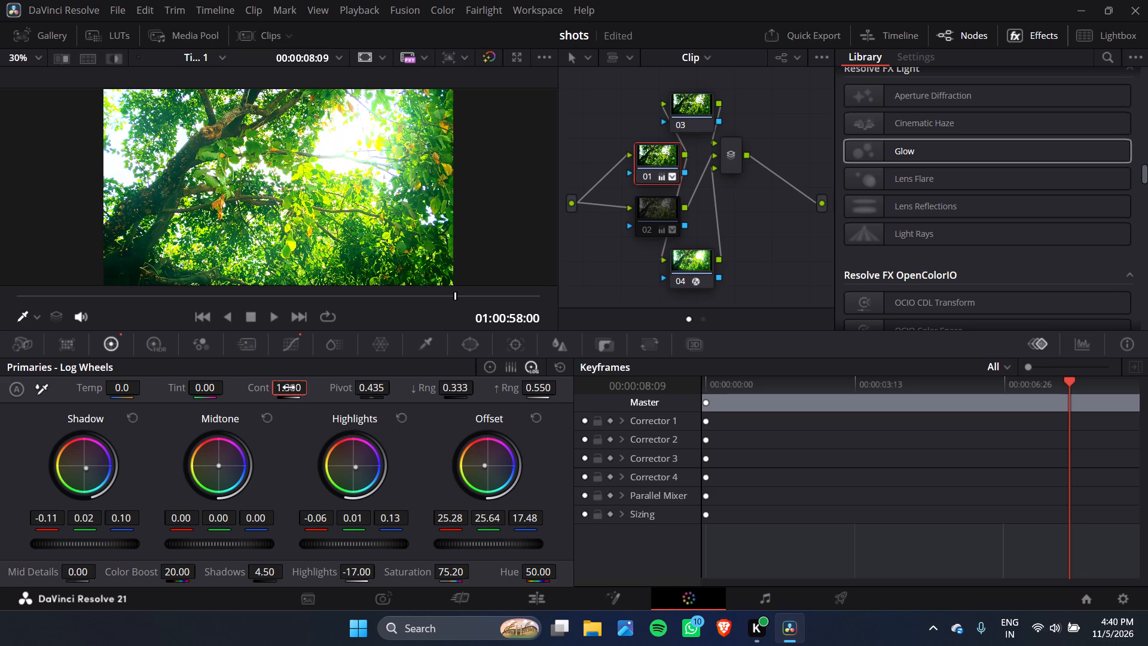
pyautogui.press('1')
pyautogui.write('.2')
pyautogui.press('Return')
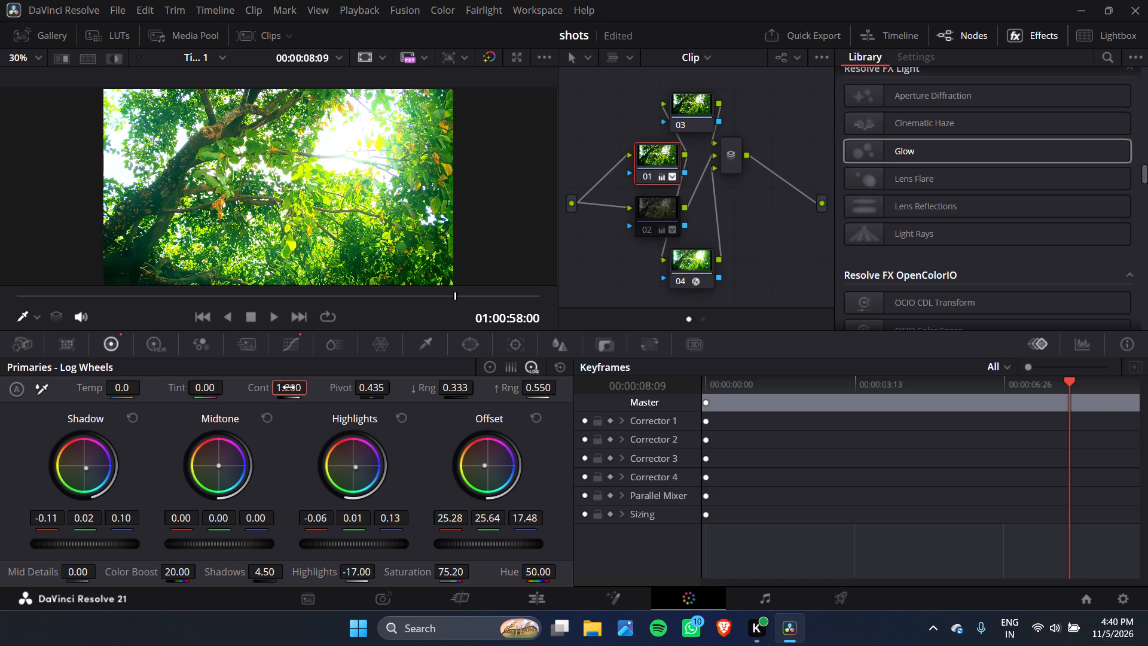
# On the Edit page, play the tree clip from its start to review the adjusted grade in motion.
pyautogui.click(529, 605)
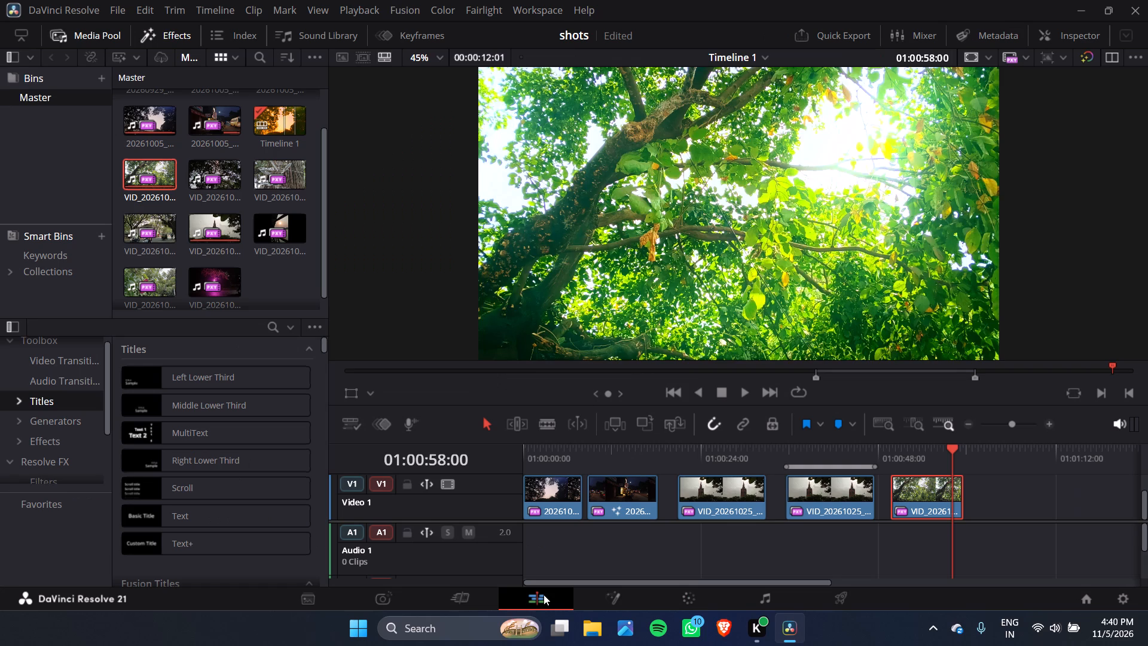
pyautogui.click(892, 450)
pyautogui.press('space')
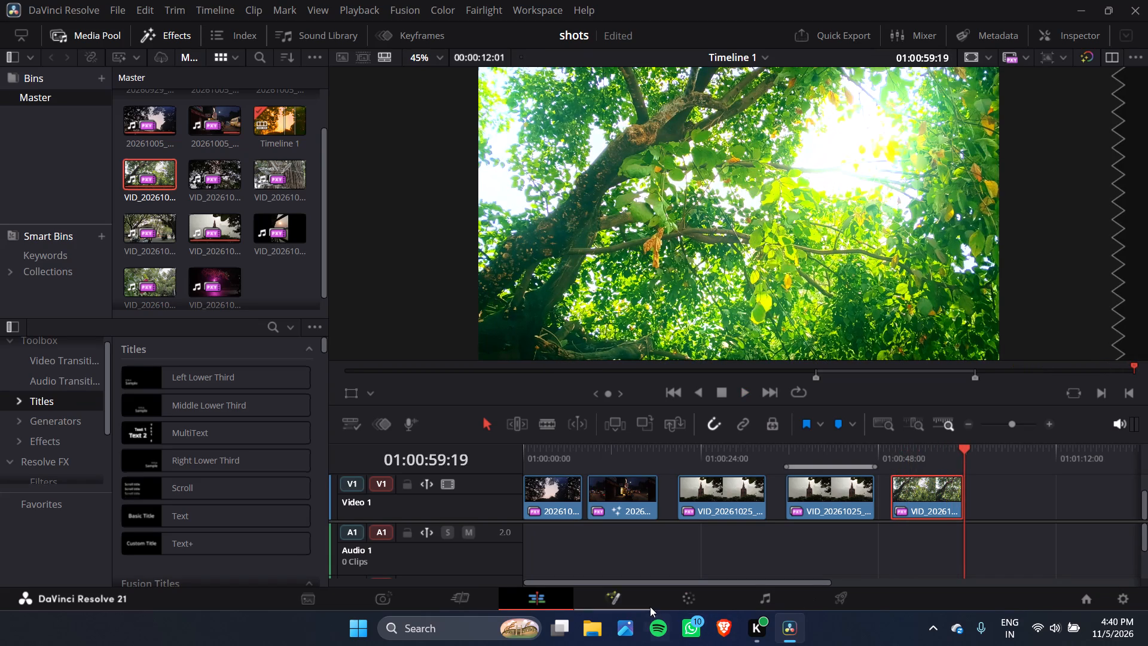
# On the Color page, try node 01's mid details at 100, then set them to -100 and check the frame on the Edit page.
pyautogui.click(689, 593)
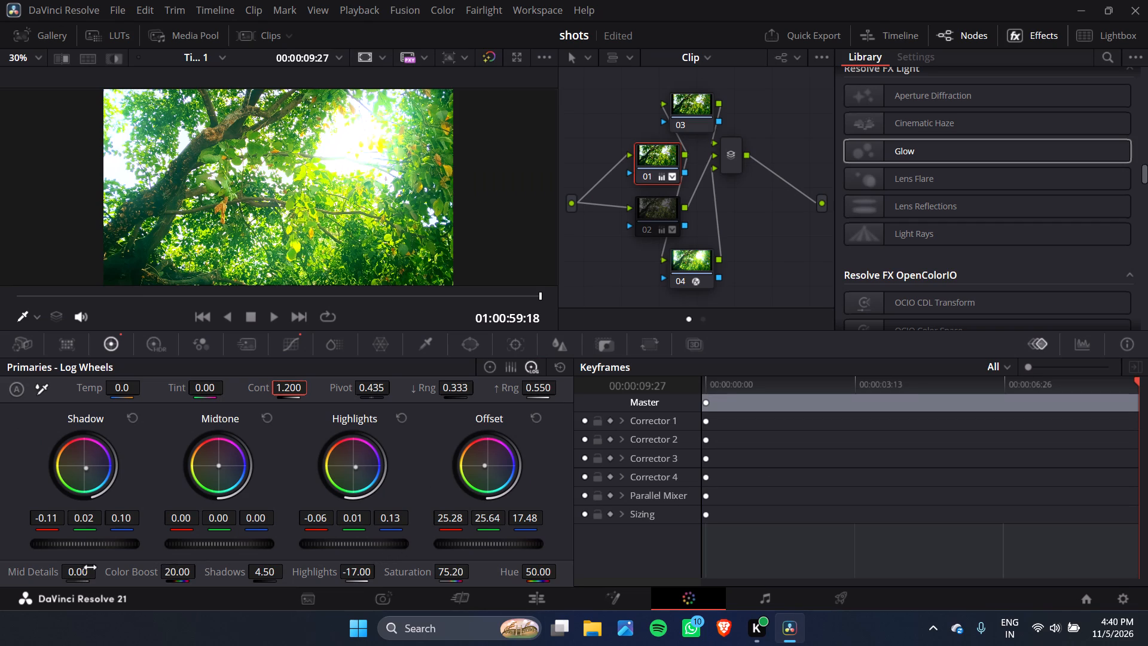
pyautogui.moveTo(80, 574); pyautogui.dragTo(81, 574)
pyautogui.moveTo(81, 574); pyautogui.dragTo(142, 578)
pyautogui.moveTo(142, 578); pyautogui.dragTo(277, 585)
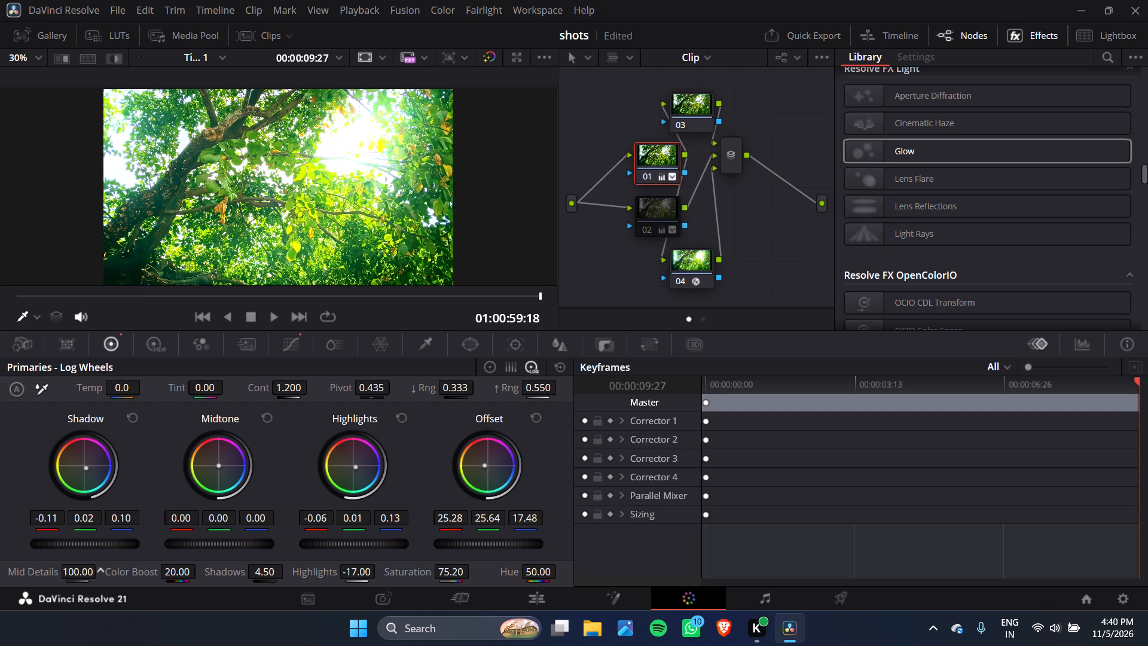
pyautogui.moveTo(277, 585); pyautogui.dragTo(97, 584)
pyautogui.moveTo(97, 584); pyautogui.dragTo(0, 581)
pyautogui.moveTo(80, 574); pyautogui.dragTo(396, 321)
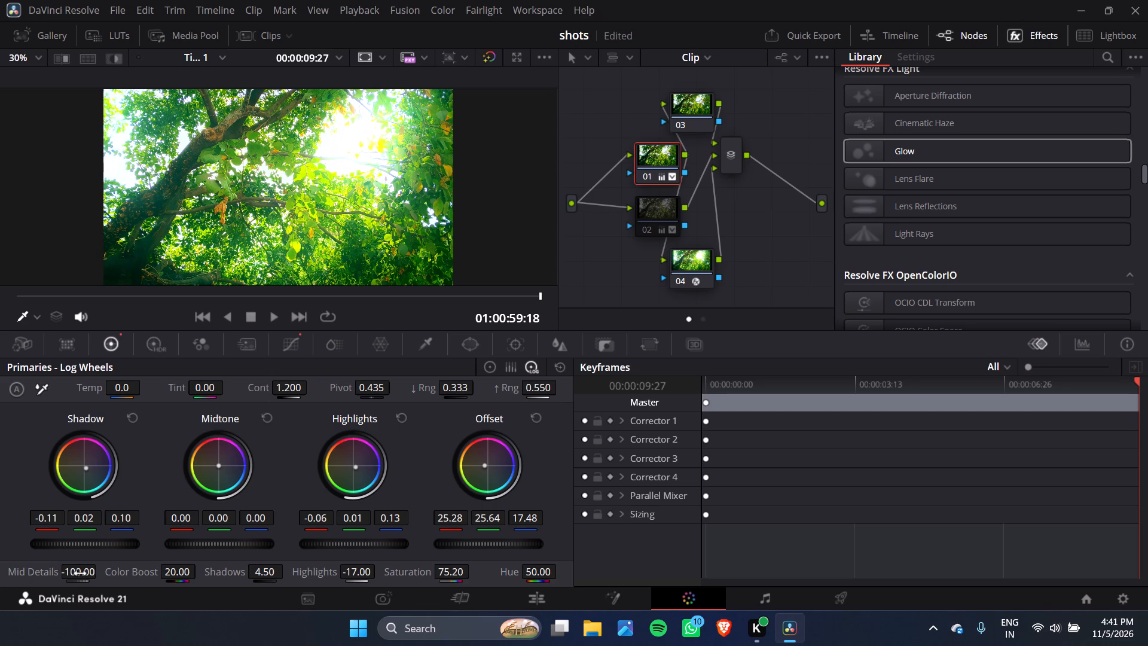
pyautogui.click(531, 595)
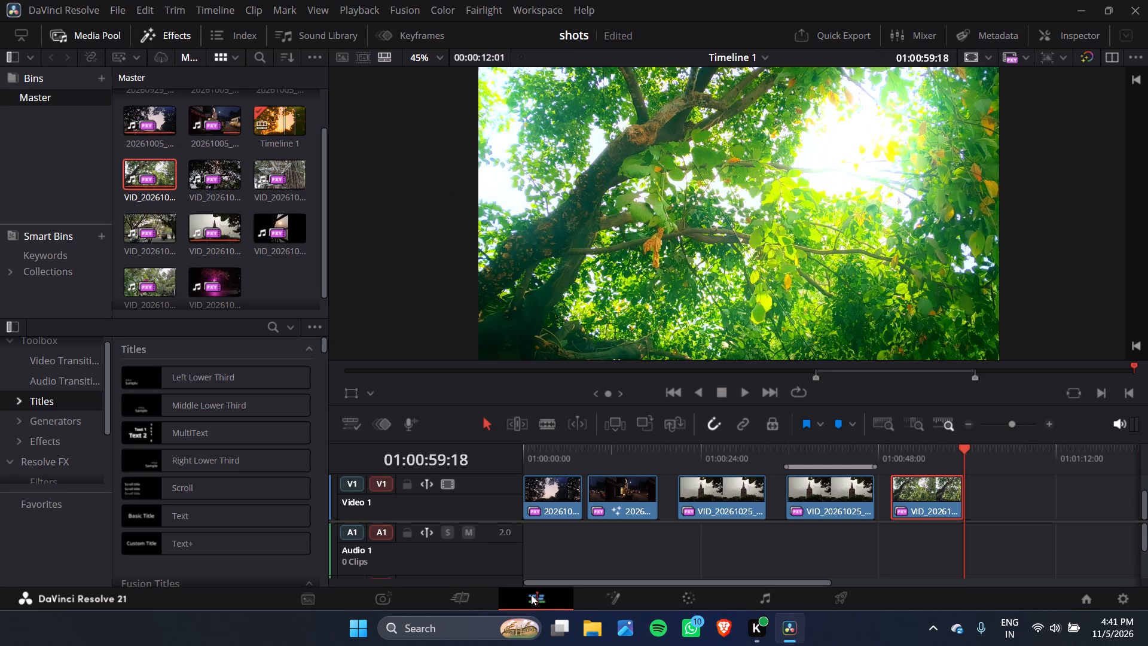
# Back on the Color page, lower the opacity of node 04's Glow effect to about 0.504.
pyautogui.click(682, 595)
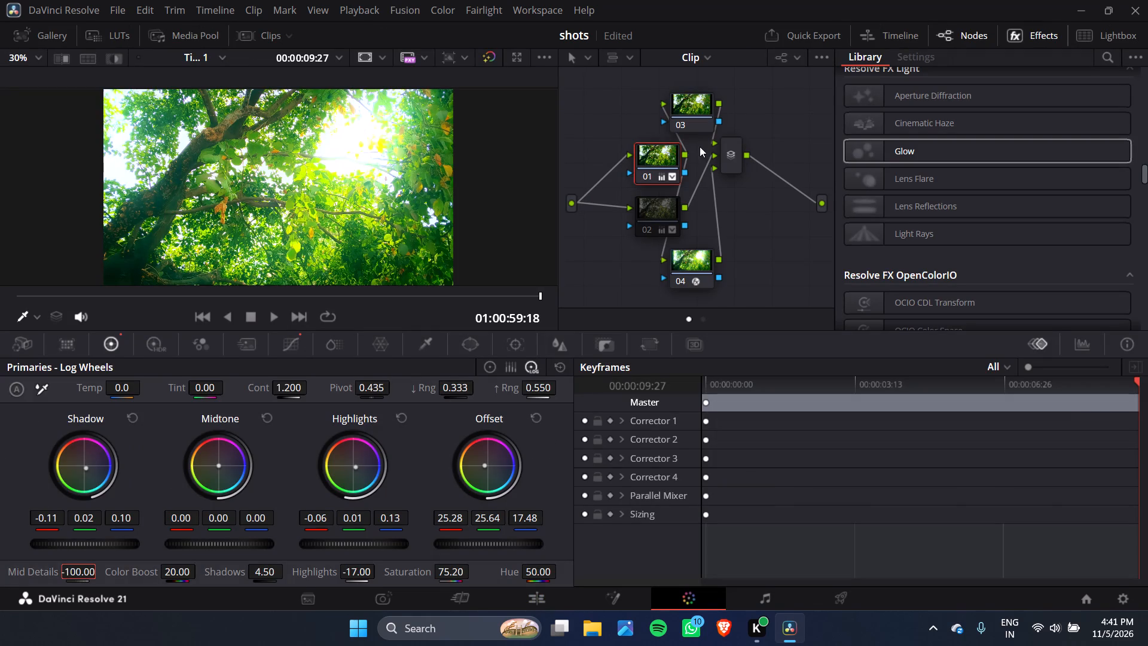
pyautogui.click(690, 102)
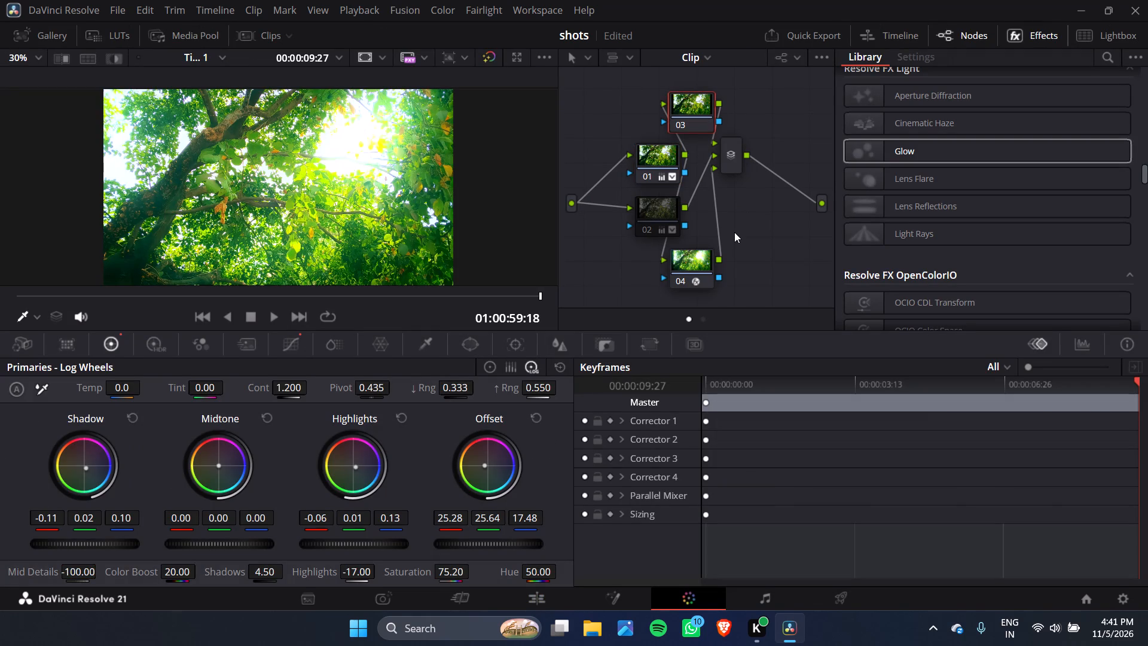
pyautogui.click(686, 257)
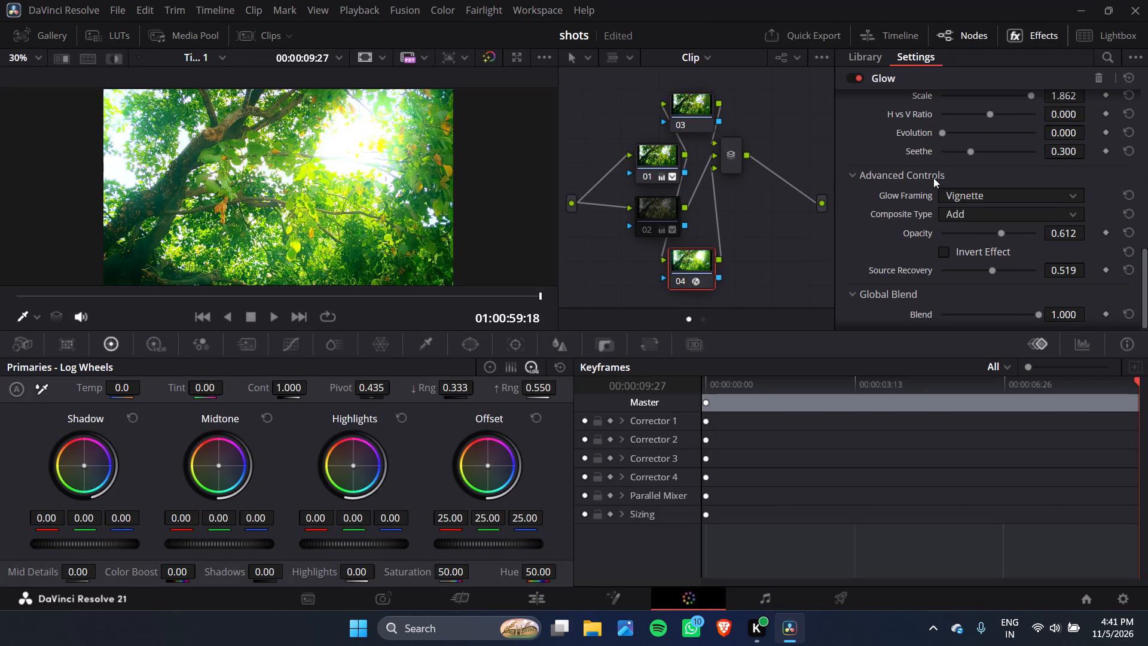
pyautogui.click(990, 232)
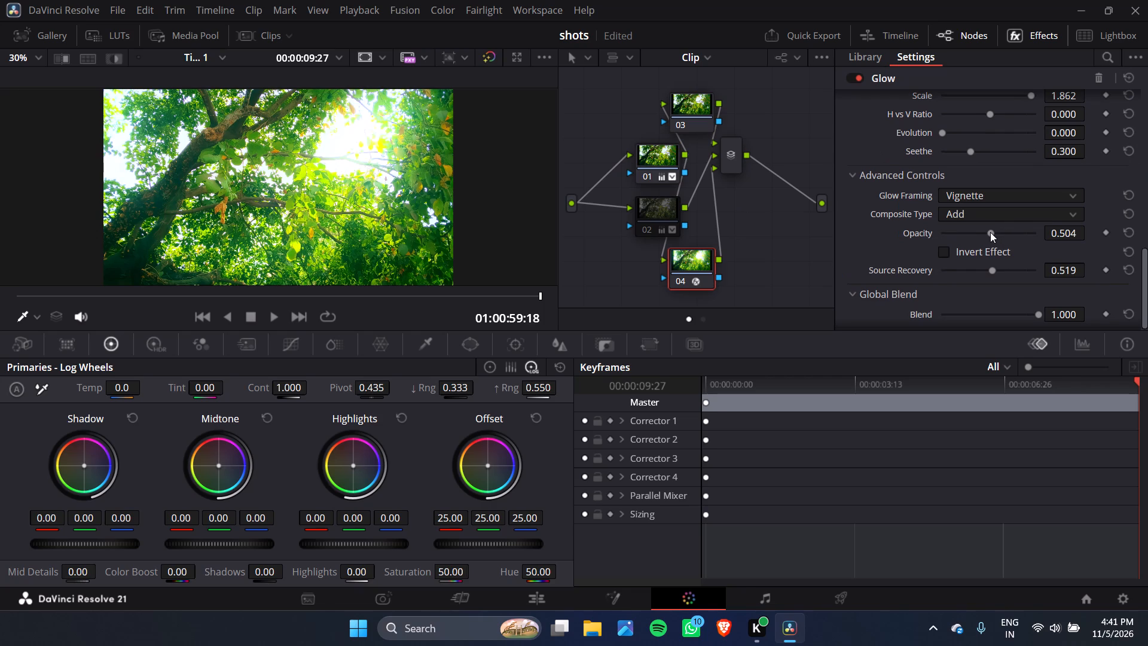
# On the Edit page, play the tree clip from its start to review the grade in motion.
pyautogui.click(550, 596)
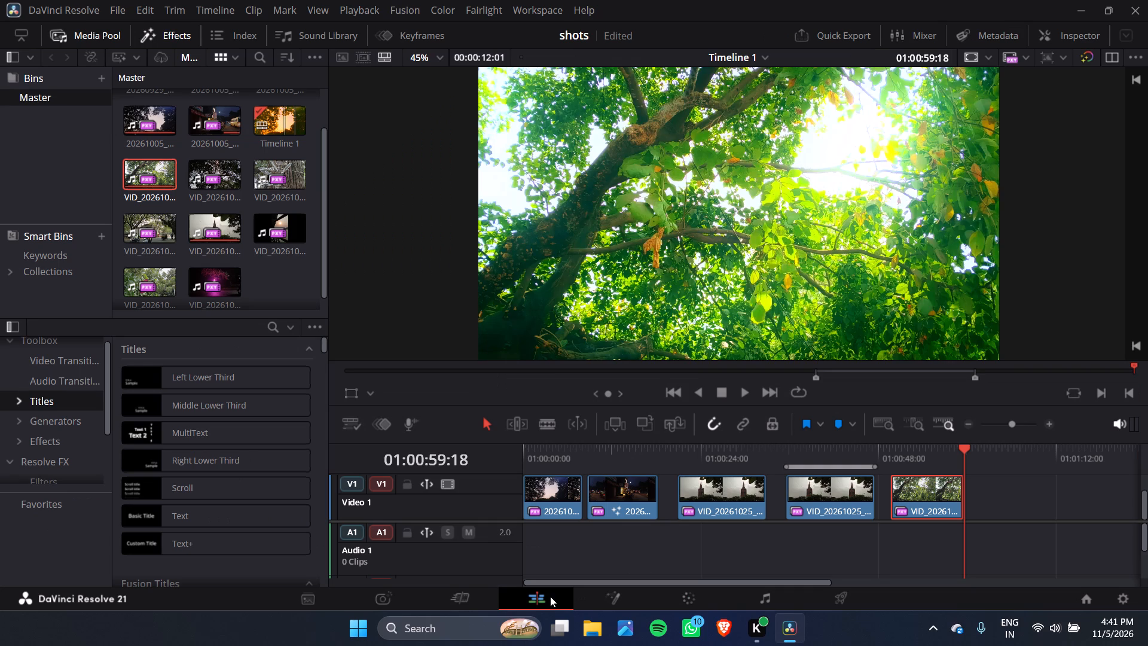
pyautogui.click(892, 452)
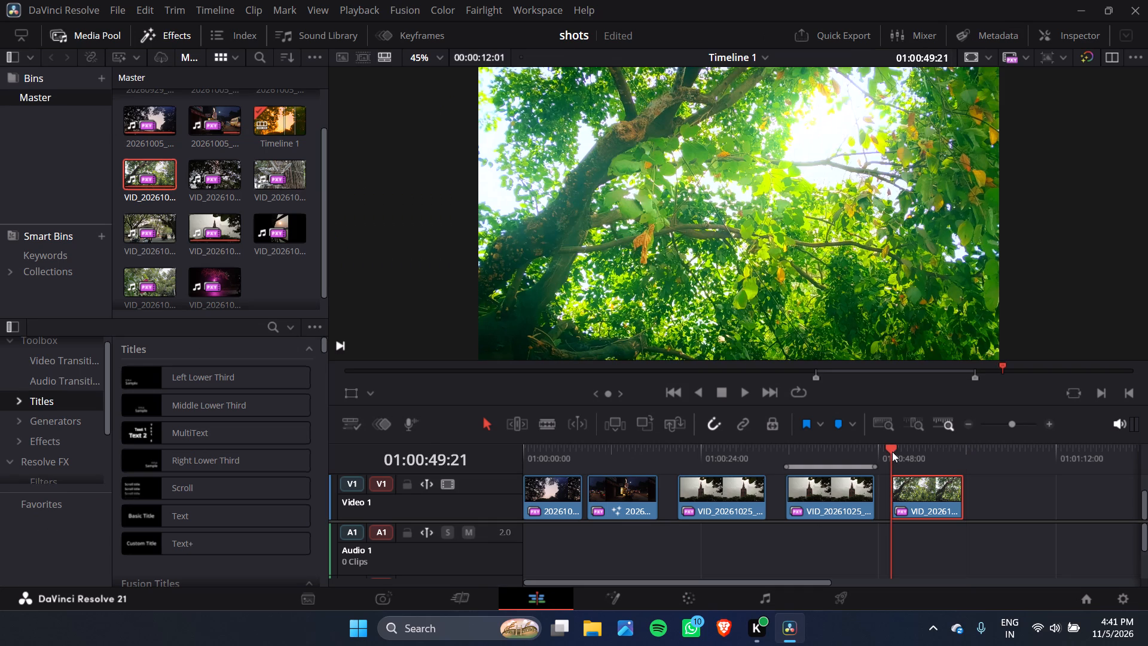
pyautogui.press('space')
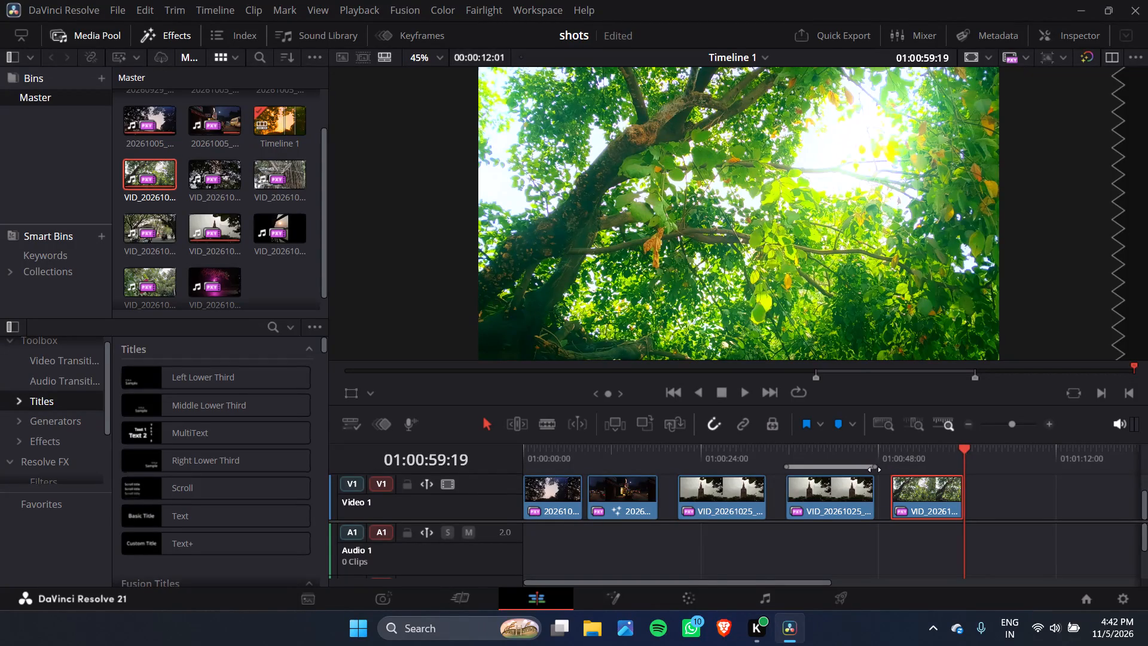
# Move the timeline's in and out points to cover only the tree clip, from 01:00:49:21 to 01:00:59:19.
pyautogui.moveTo(875, 466); pyautogui.dragTo(894, 466)
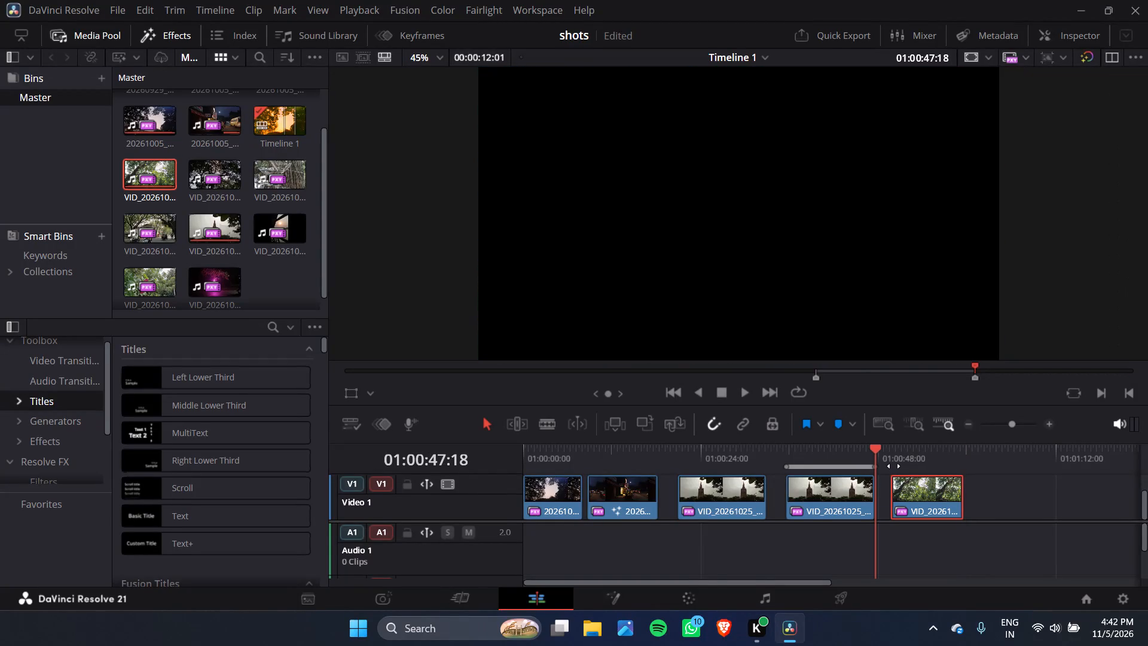
pyautogui.moveTo(894, 466); pyautogui.dragTo(965, 471)
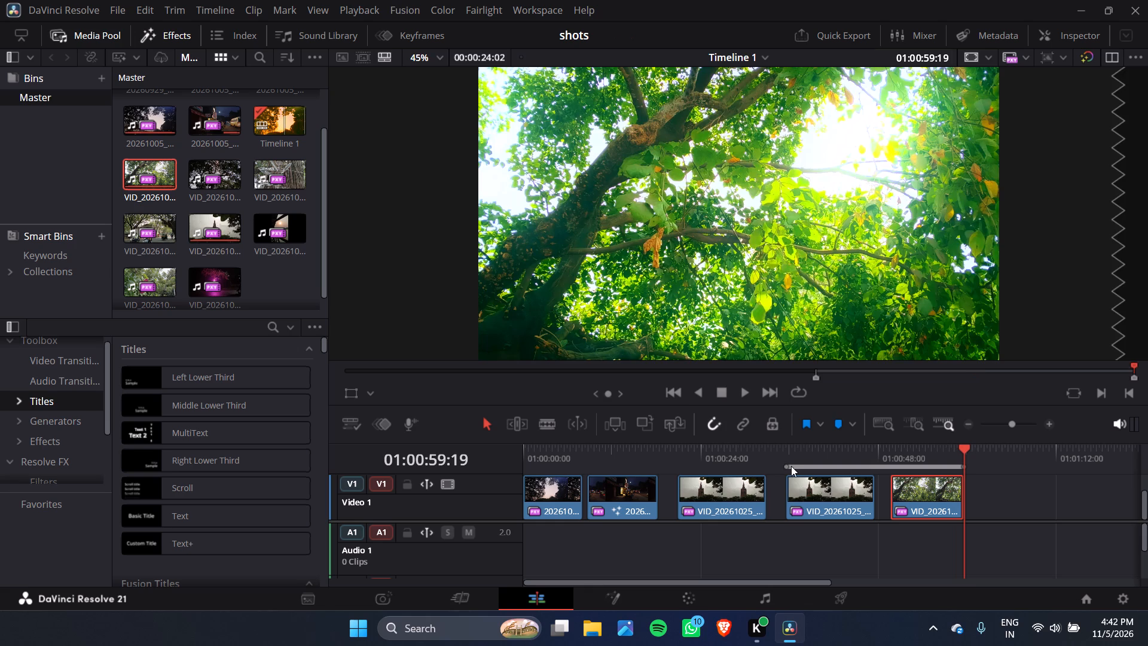
pyautogui.moveTo(786, 466); pyautogui.dragTo(793, 466)
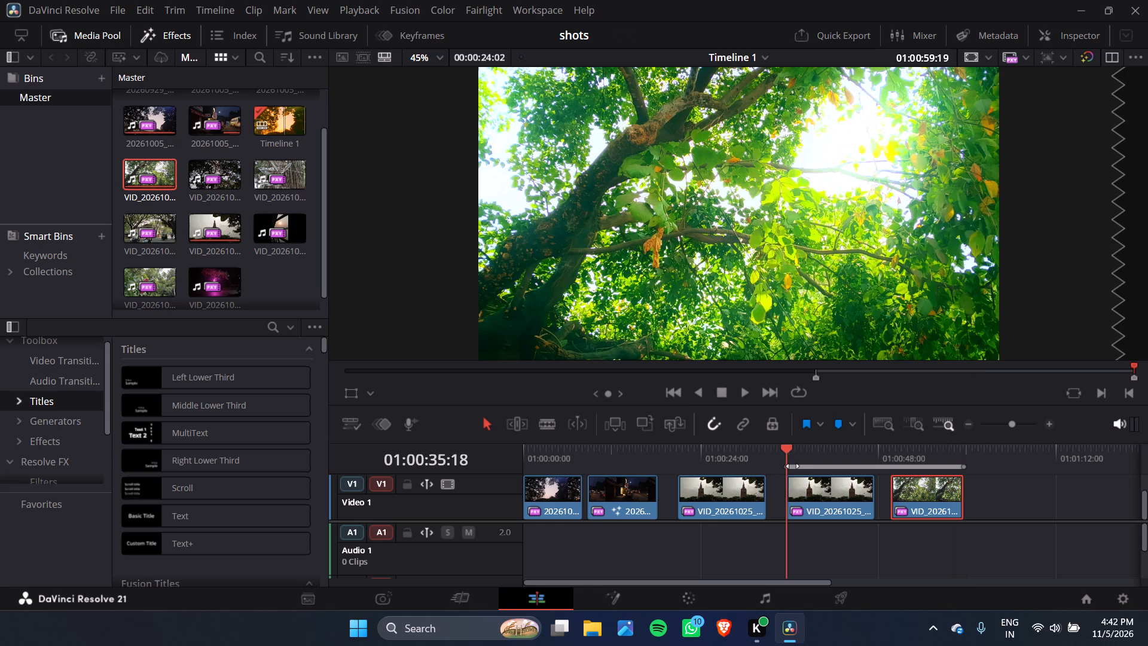
pyautogui.moveTo(793, 466); pyautogui.dragTo(890, 466)
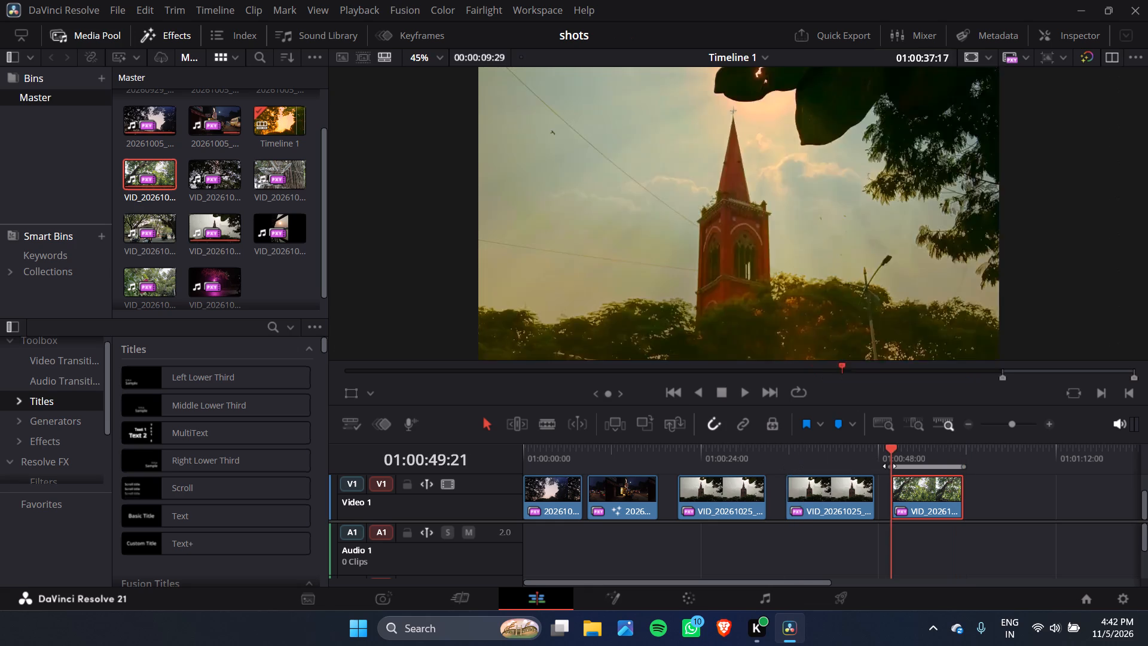
pyautogui.moveTo(890, 466); pyautogui.dragTo(890, 467)
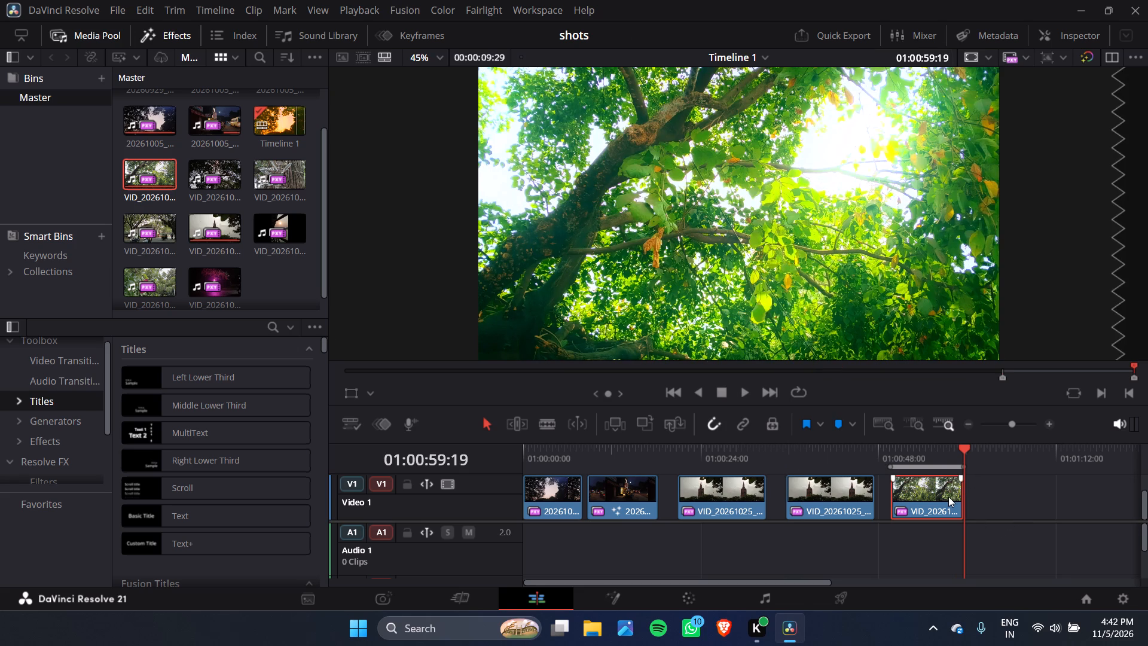
# Quick Export the marked range with the HyperDeck H.264 preset to the clipsforreels folder as "leavesdivine".
pyautogui.click(814, 38)
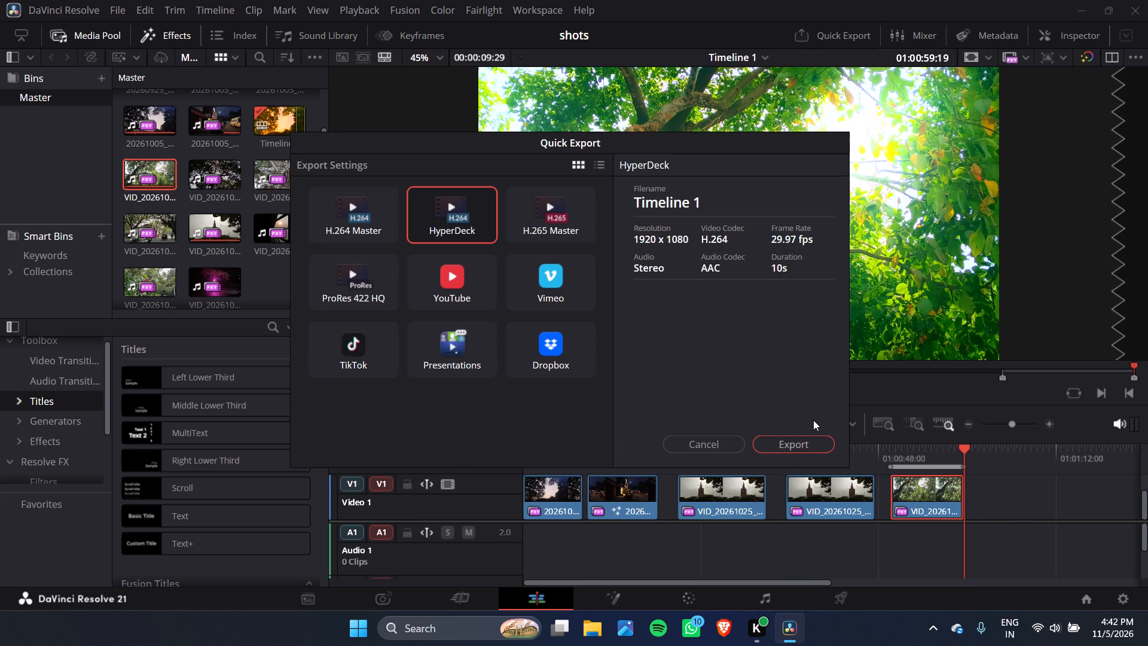
pyautogui.click(804, 440)
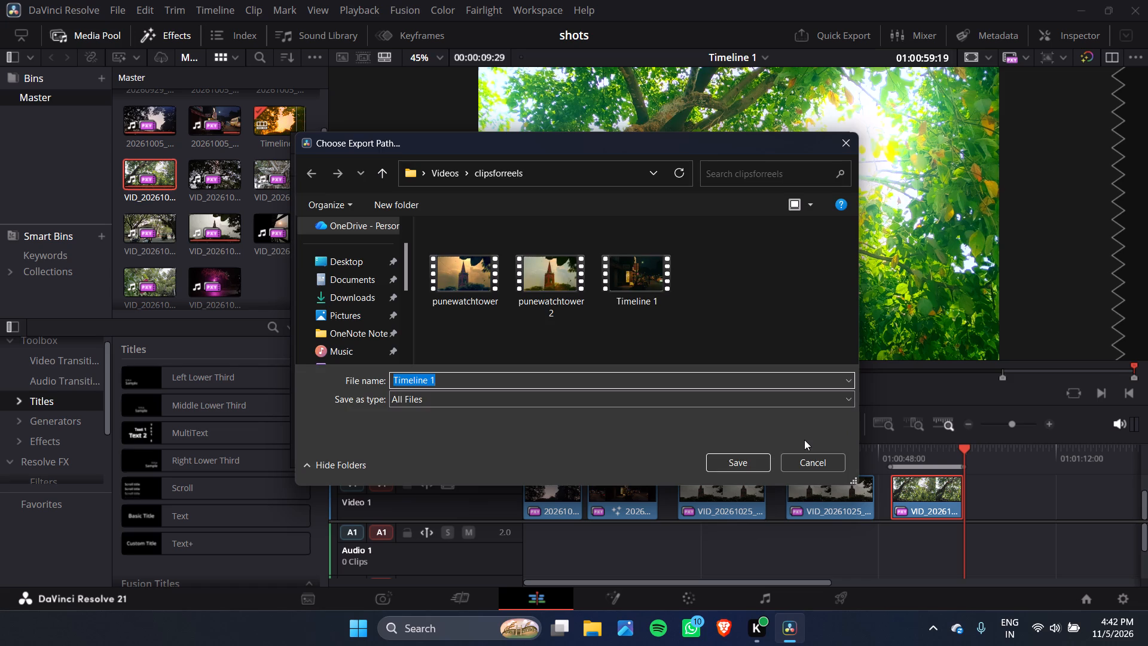
pyautogui.press('BackSpace')
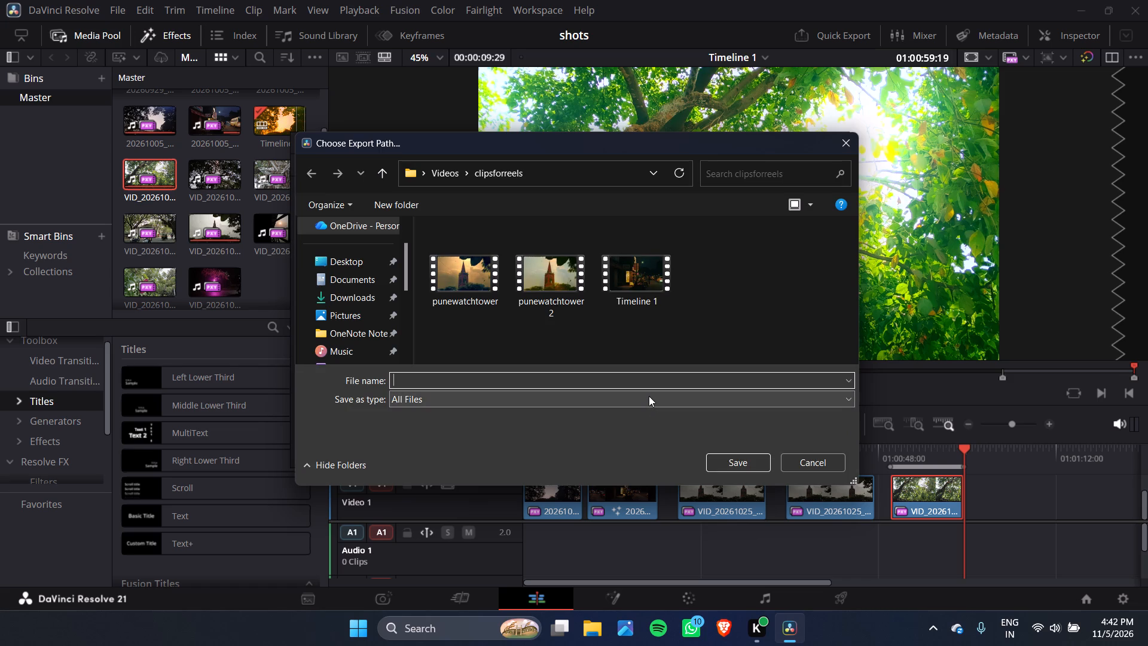
pyautogui.write('leaves')
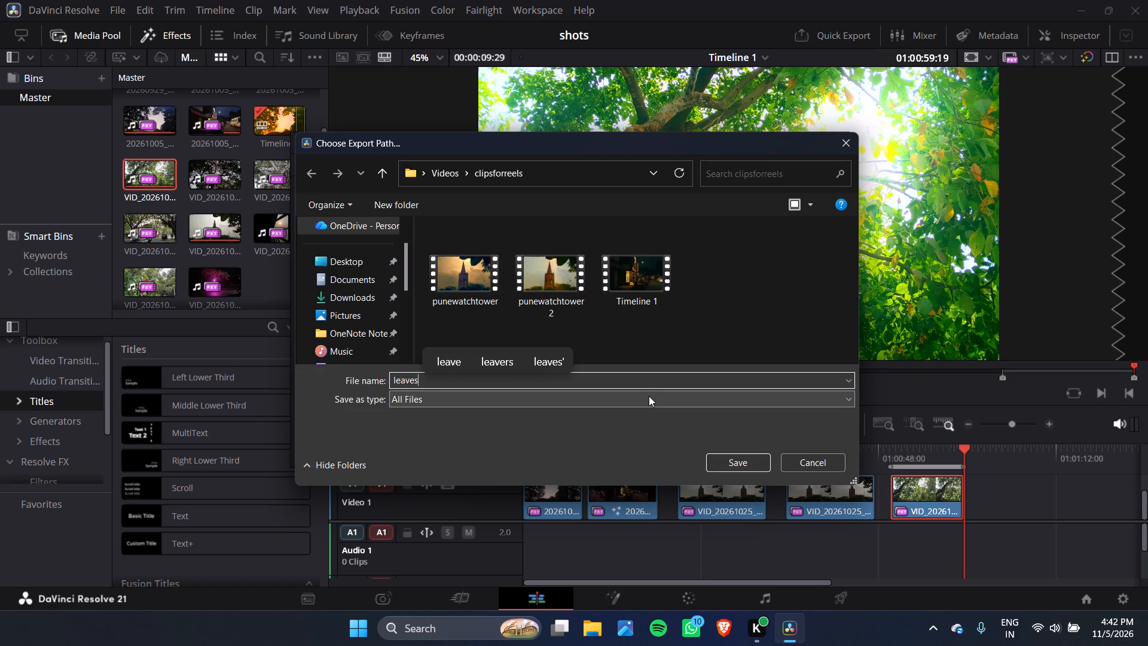
pyautogui.write('div')
pyautogui.write('ine')
pyautogui.press('Return')
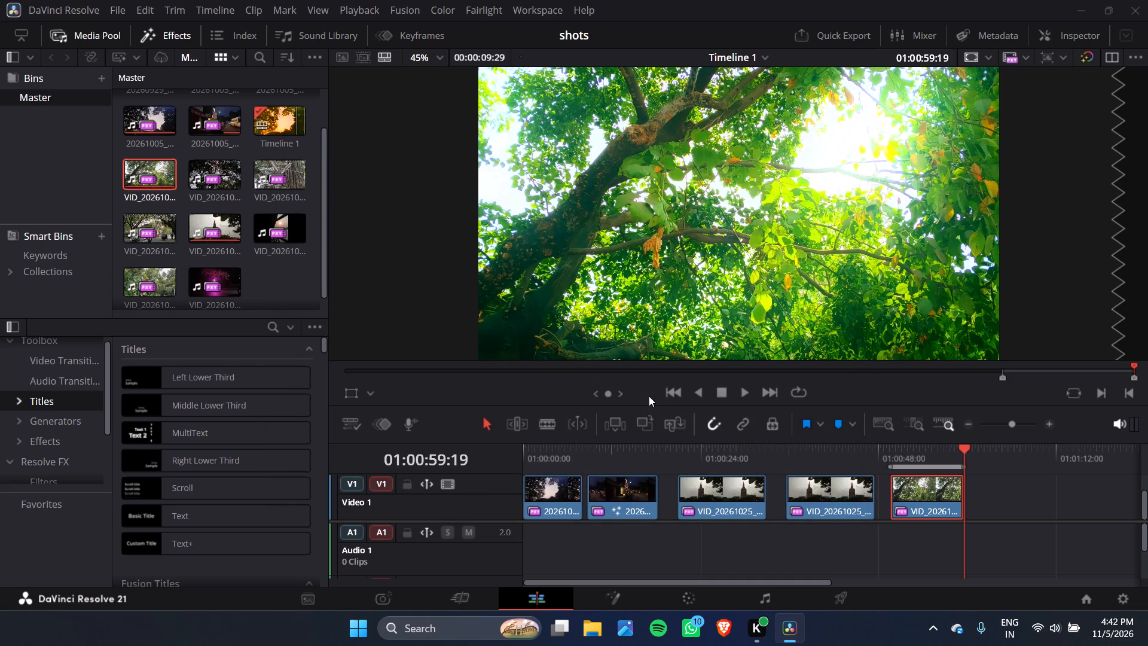